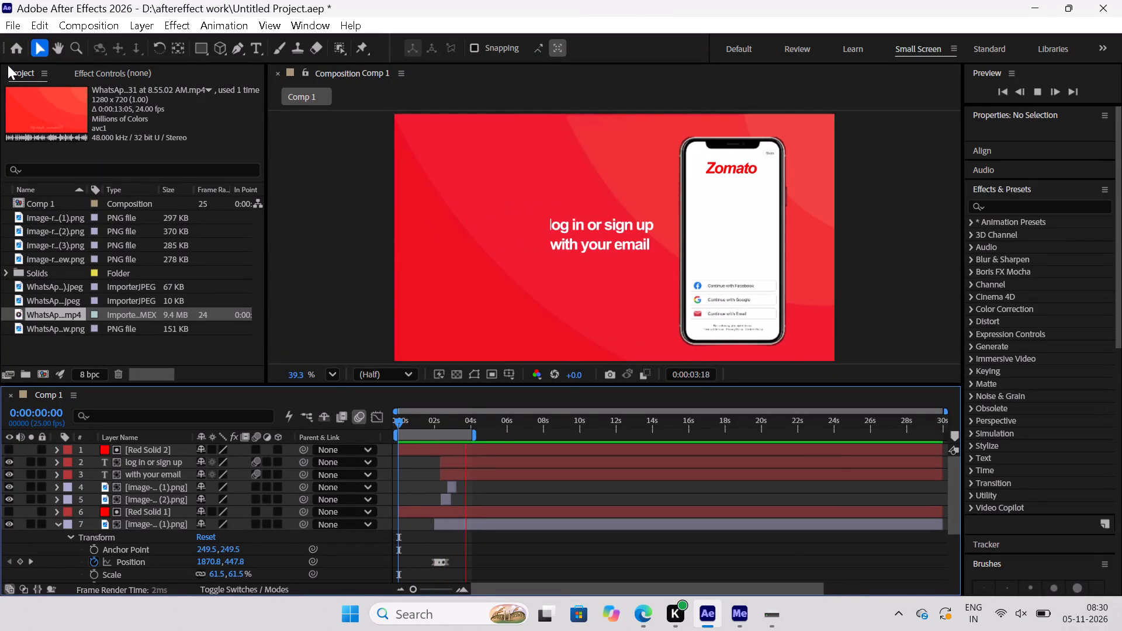
Open the project Untitled Project1chalrey.aep.
{"action": "left_click", "coordinate": [14, 42]}
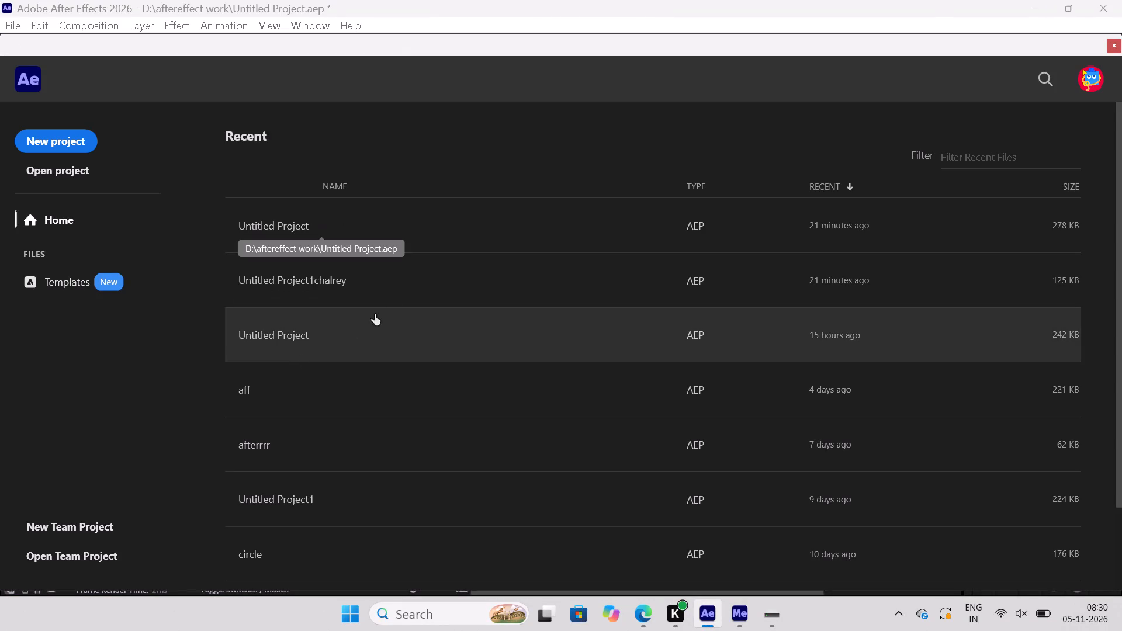
Open the recent project Untitled Project1chalrey, saving the changes to Untitled Project.aep.
{"action": "left_click", "coordinate": [444, 283]}
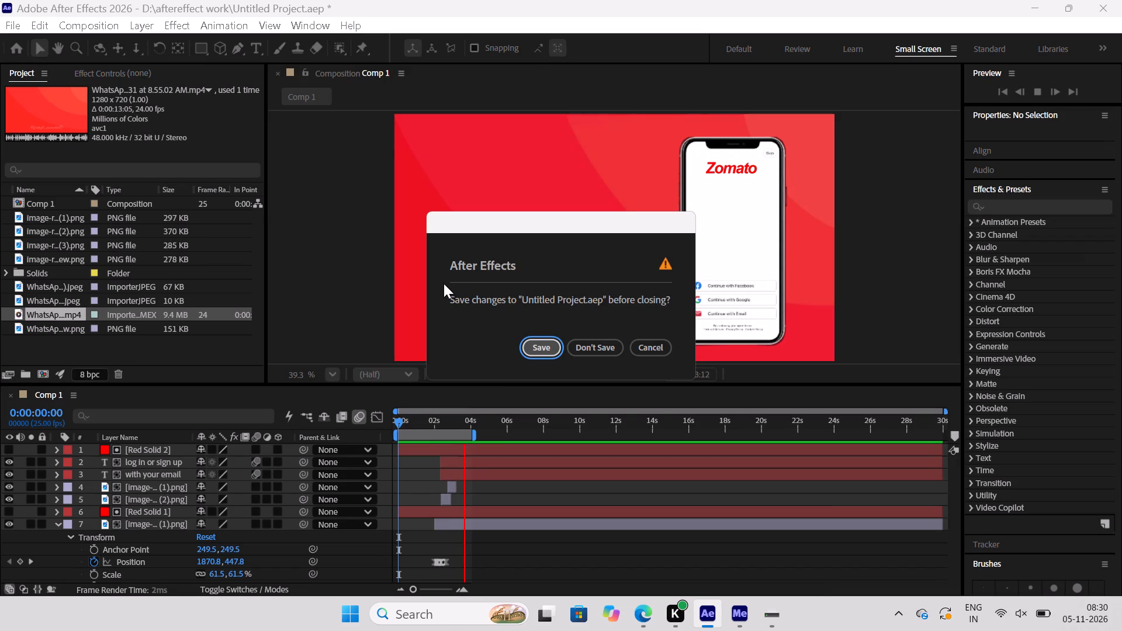
{"action": "left_click", "coordinate": [544, 343]}
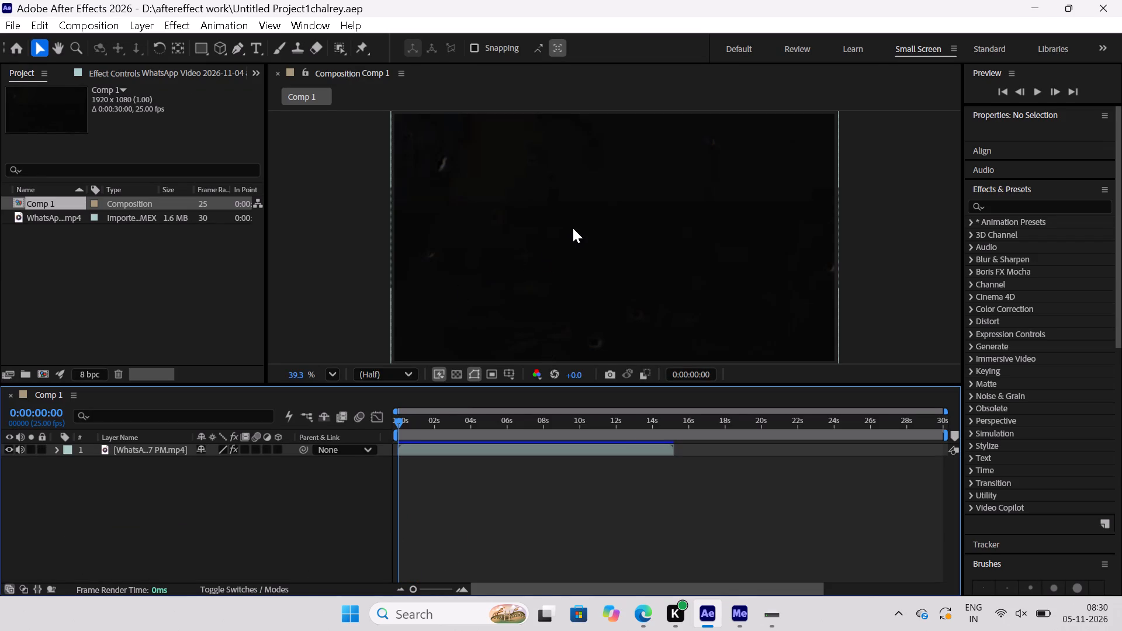
Switch to Edge and import the downloaded WhatsApp Video 2026-11-05 at 8.29.25 AM.mp4 into the After Effects project.
{"action": "scroll", "coordinate": [573, 228], "scroll_direction": "down", "scroll_amount": 4}
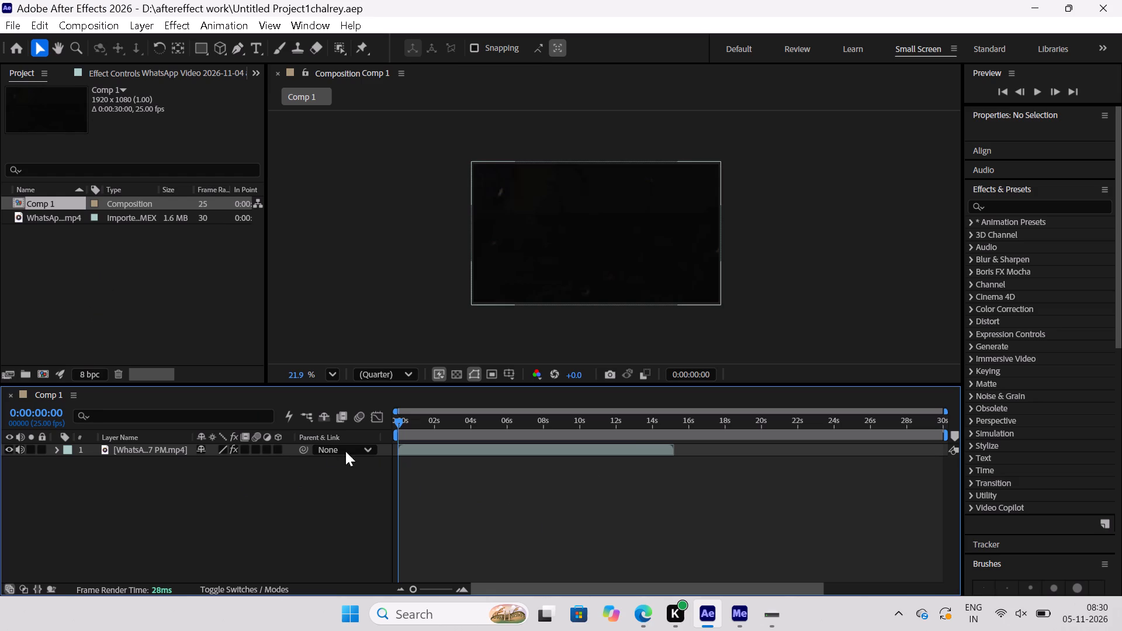
{"action": "left_click", "coordinate": [771, 626]}
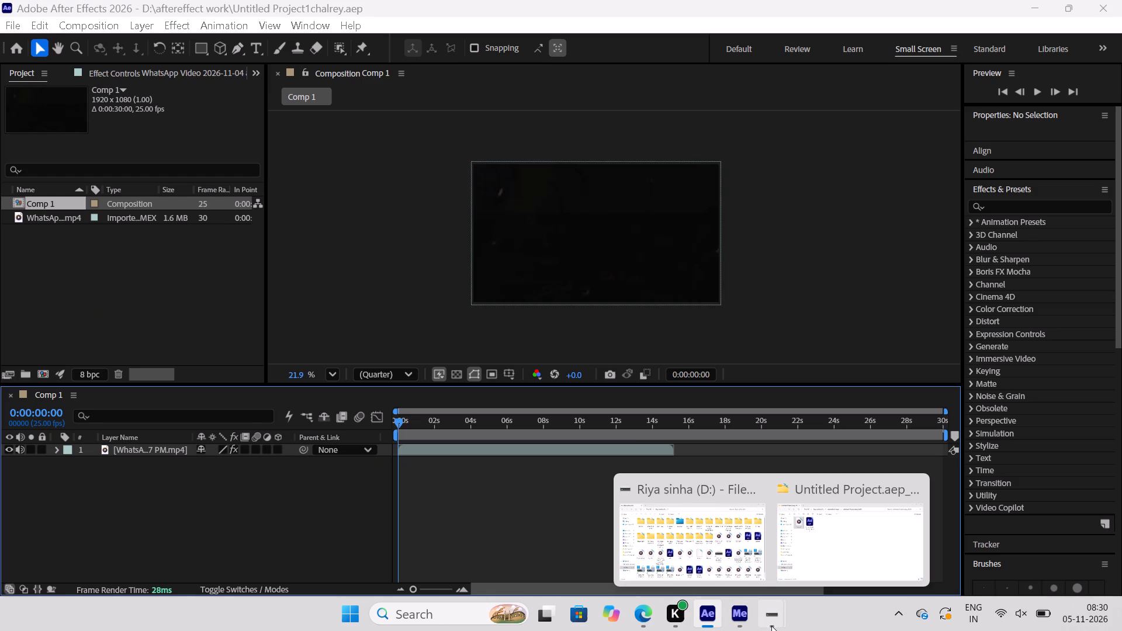
{"action": "left_click", "coordinate": [630, 619]}
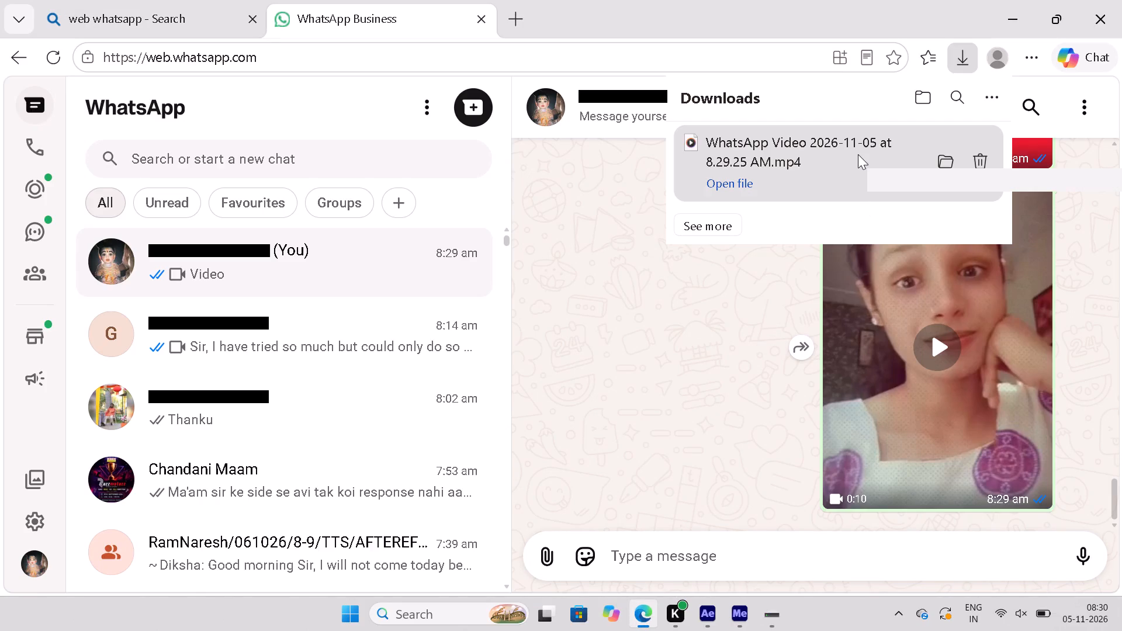
{"action": "left_click_drag", "start_coordinate": [858, 154], "coordinate": [714, 615]}
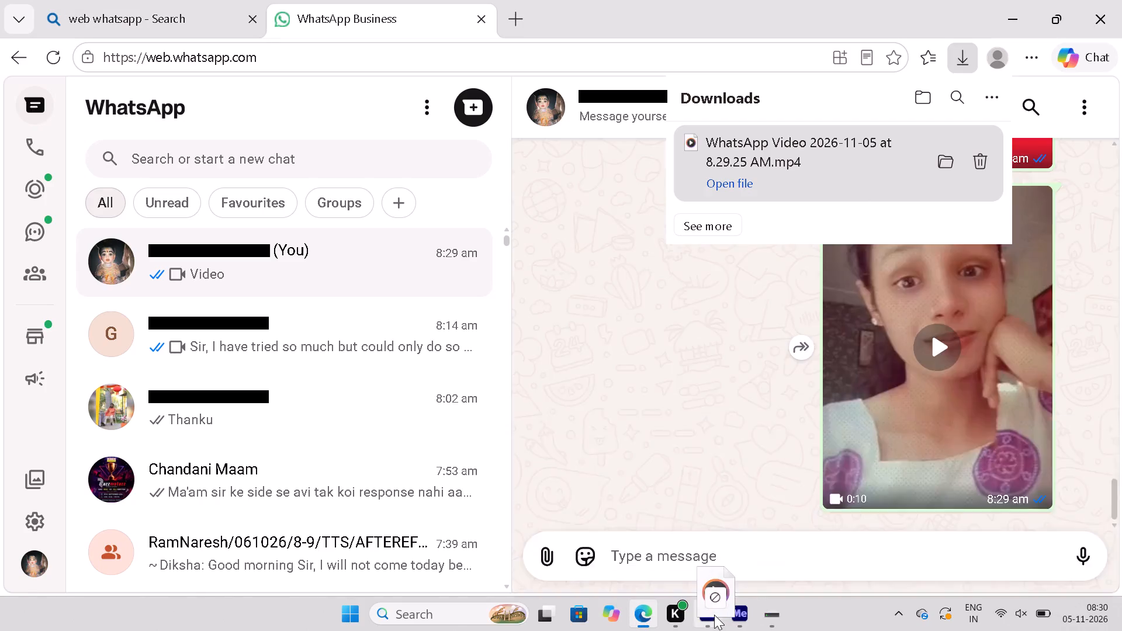
{"action": "left_click_drag", "start_coordinate": [714, 615], "coordinate": [147, 265]}
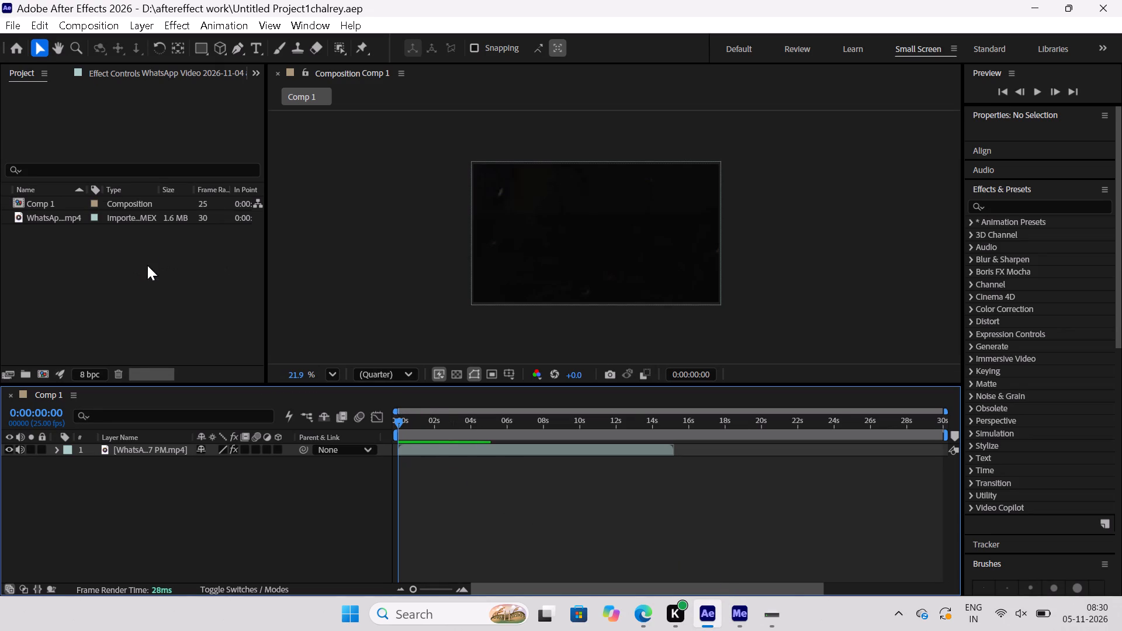
{"action": "left_click", "coordinate": [122, 281]}
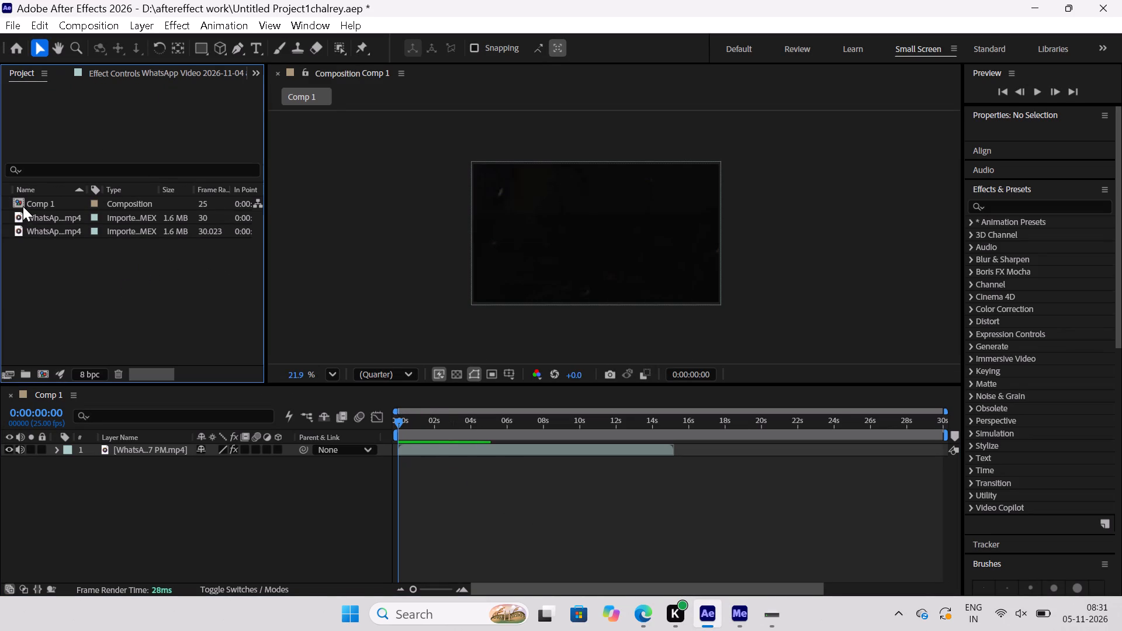
Add the imported 8.29.25 AM video to Comp 1 as a layer below the existing video layer.
{"action": "left_click", "coordinate": [47, 230]}
{"action": "left_click_drag", "start_coordinate": [47, 230], "coordinate": [117, 487]}
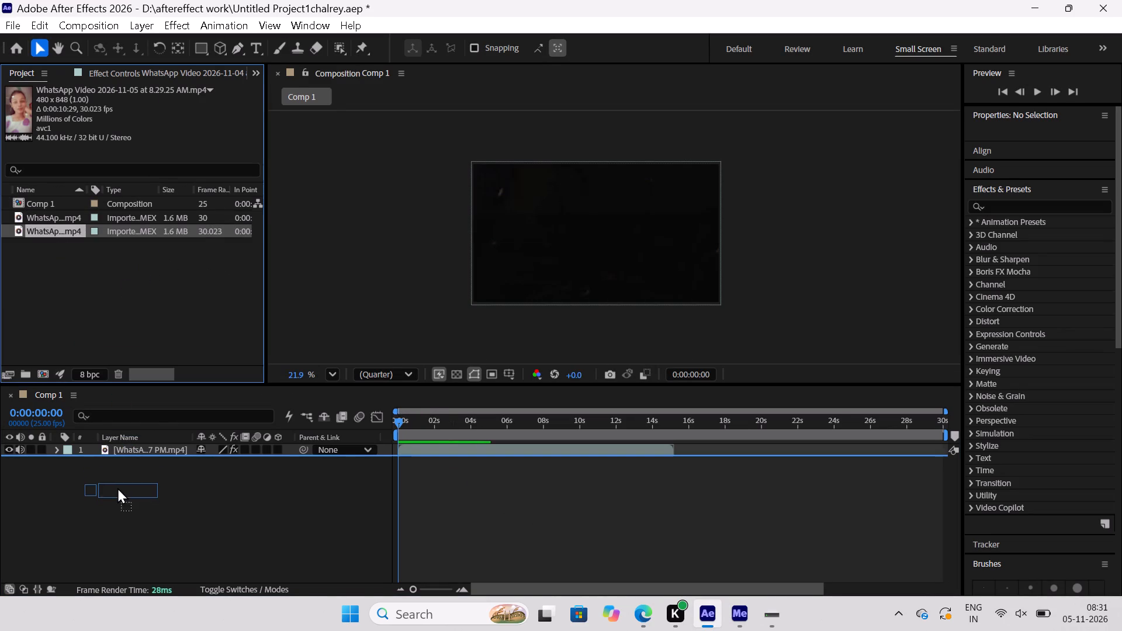
{"action": "left_click_drag", "start_coordinate": [117, 487], "coordinate": [116, 482]}
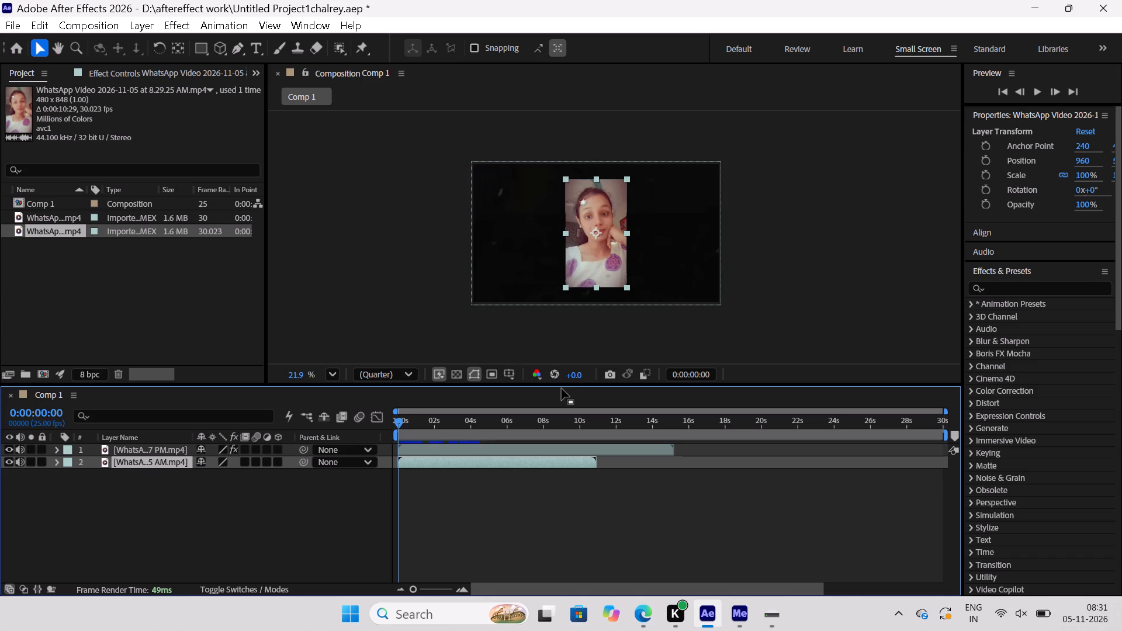
Start a new composition and open its settings.
{"action": "left_click", "coordinate": [504, 249]}
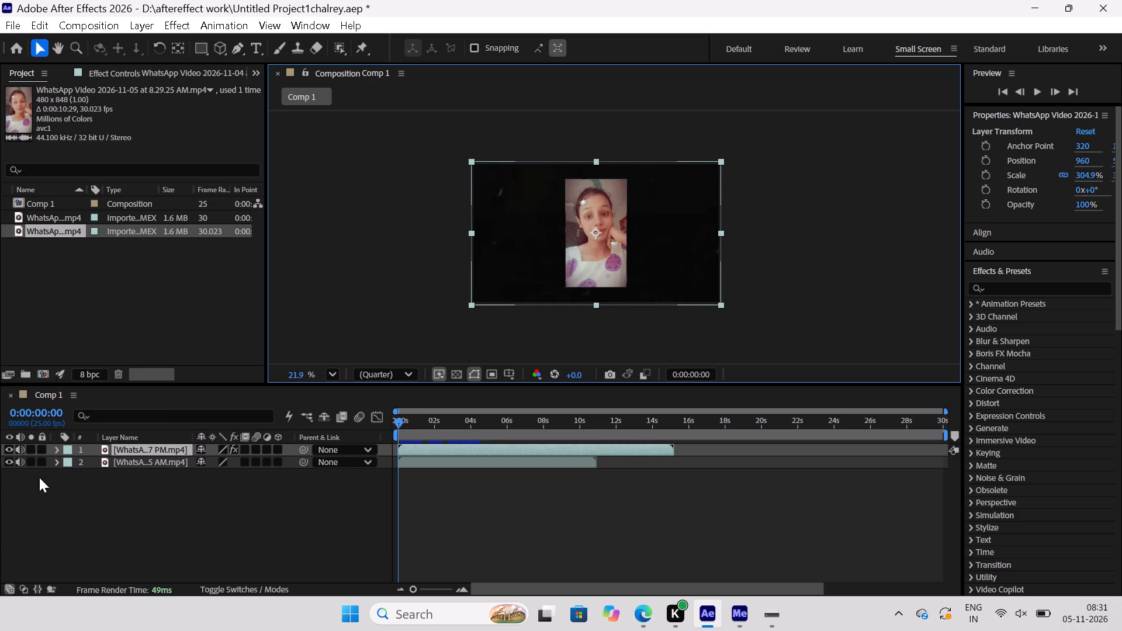
{"action": "left_click", "coordinate": [41, 375]}
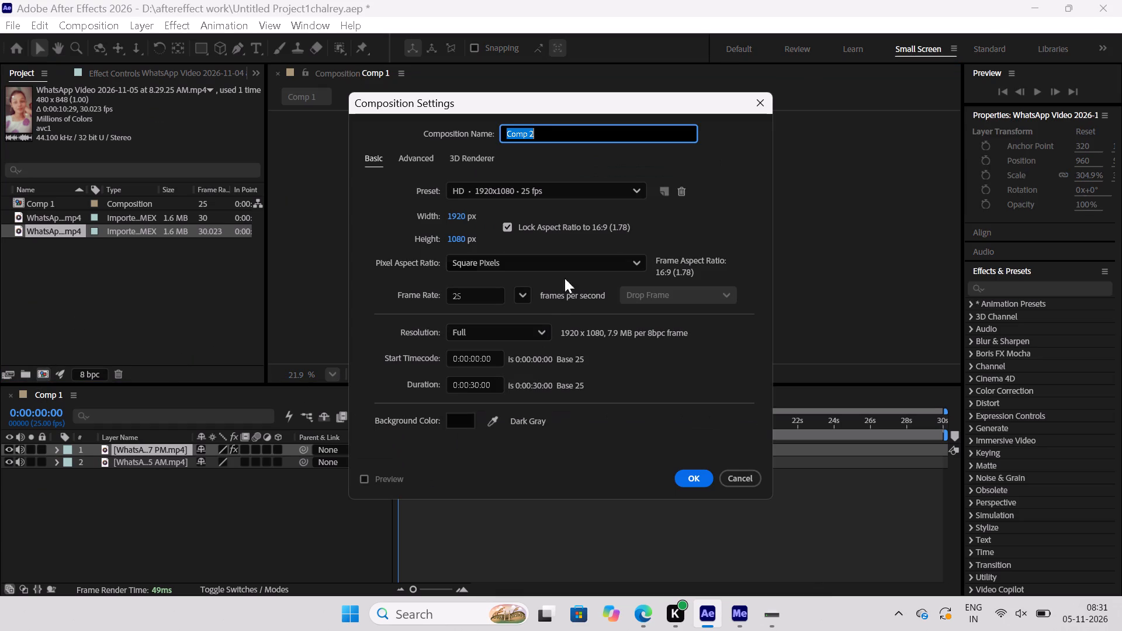
Create a new composition, Comp 2, from the Social Media Portrait 720x1280 30 fps preset.
{"action": "left_click", "coordinate": [631, 192]}
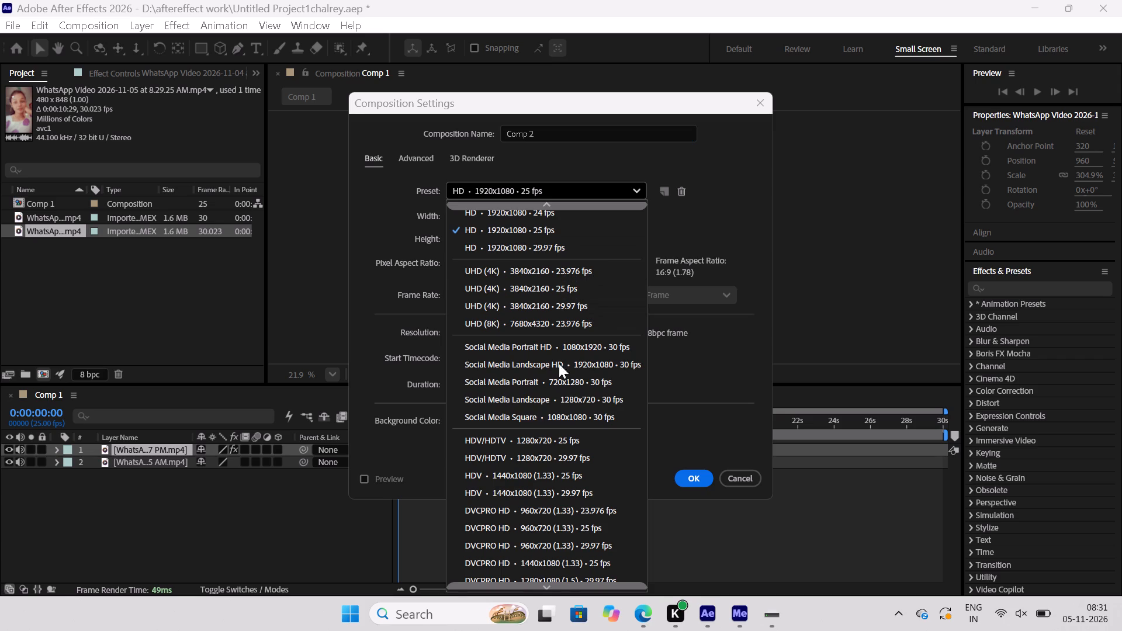
{"action": "left_click", "coordinate": [555, 382]}
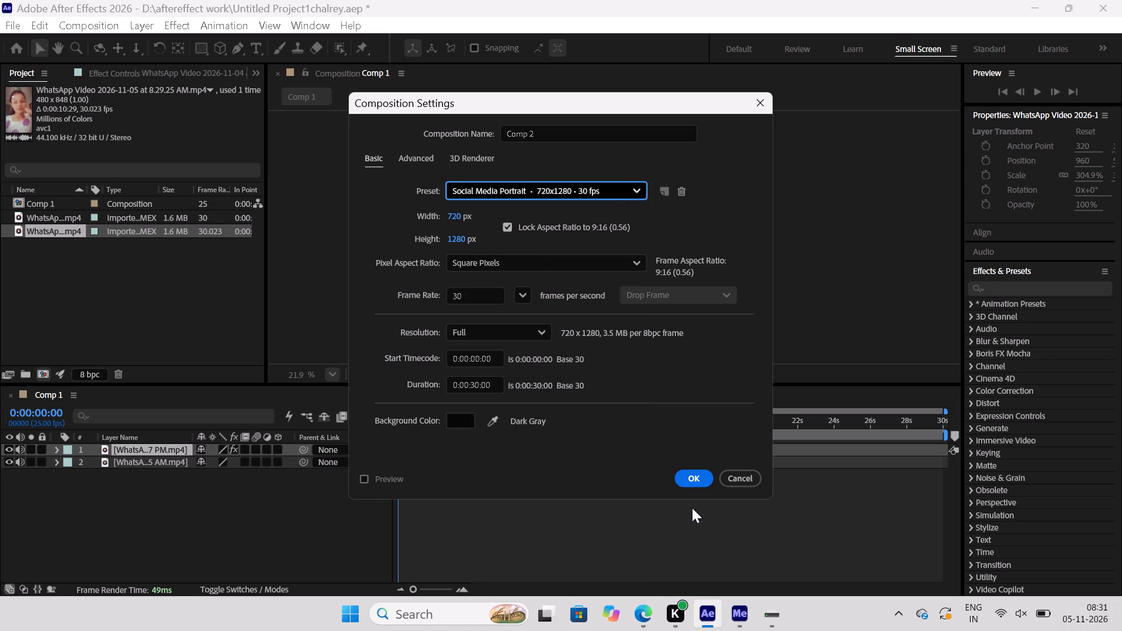
{"action": "left_click", "coordinate": [689, 482]}
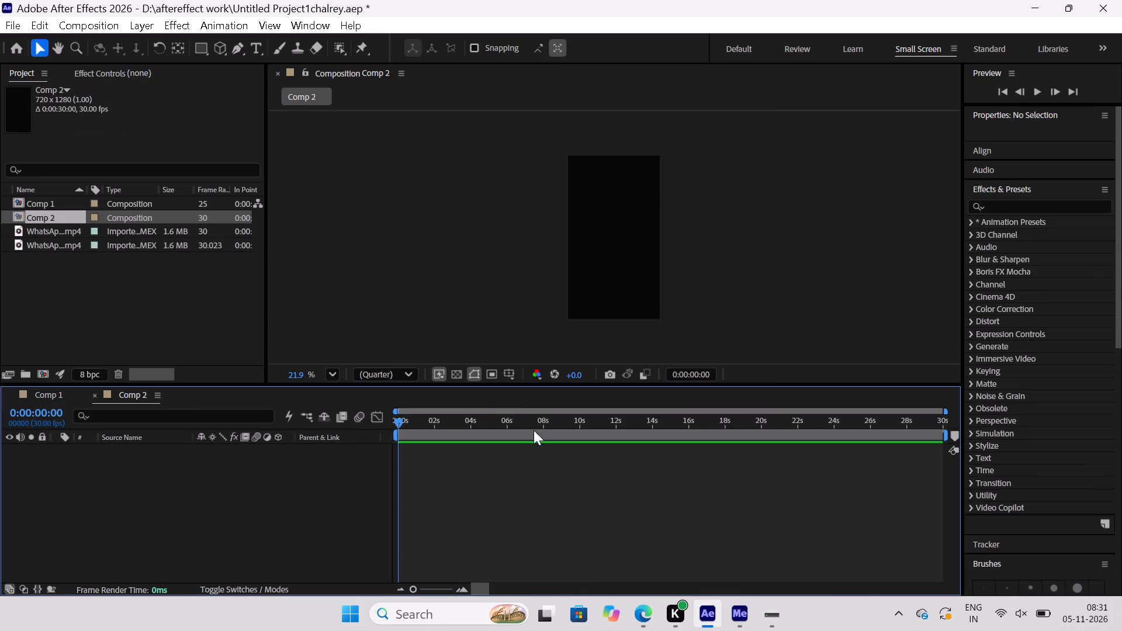
{"action": "left_click", "coordinate": [137, 518]}
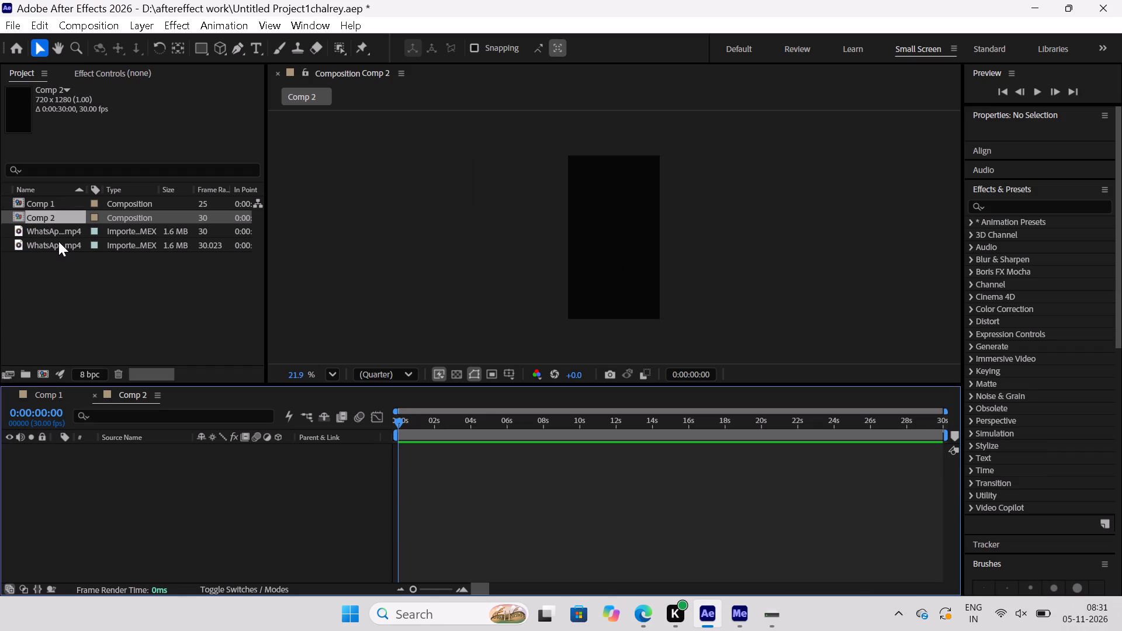
Add the green-screen WhatsApp video to Comp 2 as a layer starting at 0:00.
{"action": "left_click", "coordinate": [58, 234]}
{"action": "left_click_drag", "start_coordinate": [58, 234], "coordinate": [94, 410]}
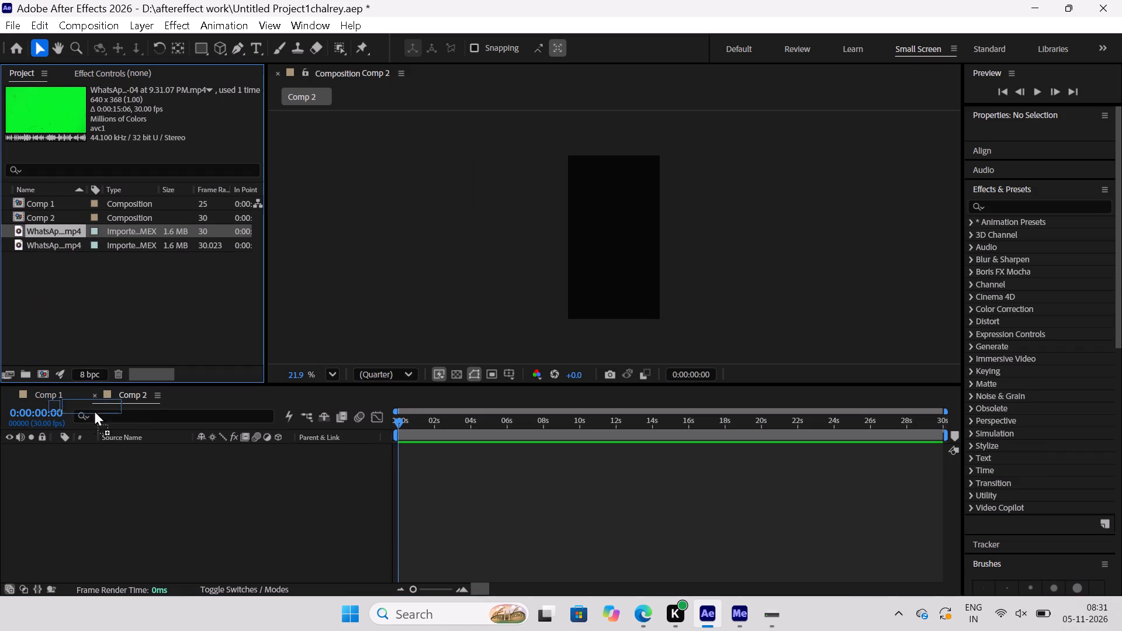
{"action": "left_click_drag", "start_coordinate": [94, 410], "coordinate": [129, 457]}
{"action": "left_click", "coordinate": [508, 445]}
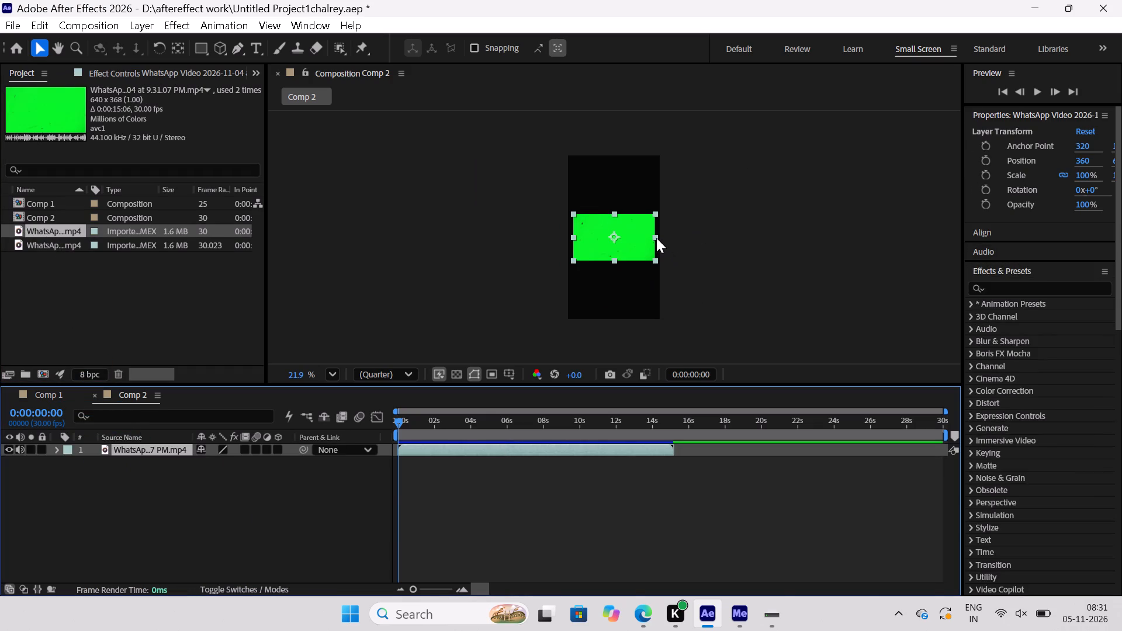
Stretch the green-screen clip to cover the whole portrait frame of Comp 2, about 134% wide, and preview it.
{"action": "left_click_drag", "start_coordinate": [656, 238], "coordinate": [638, 241]}
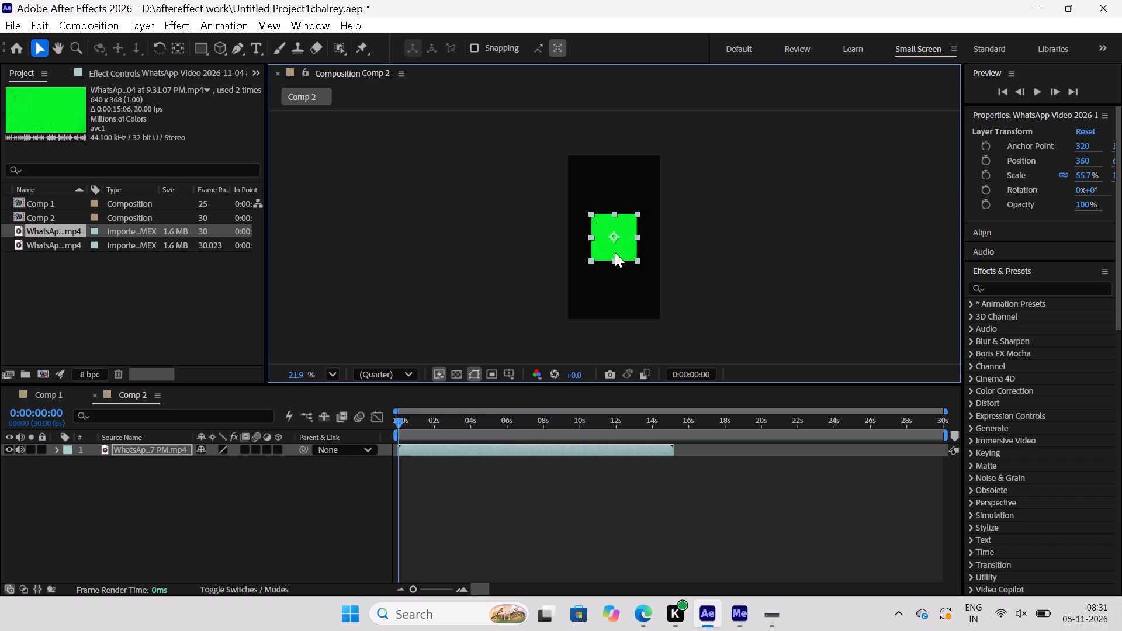
{"action": "left_click_drag", "start_coordinate": [614, 260], "coordinate": [621, 319]}
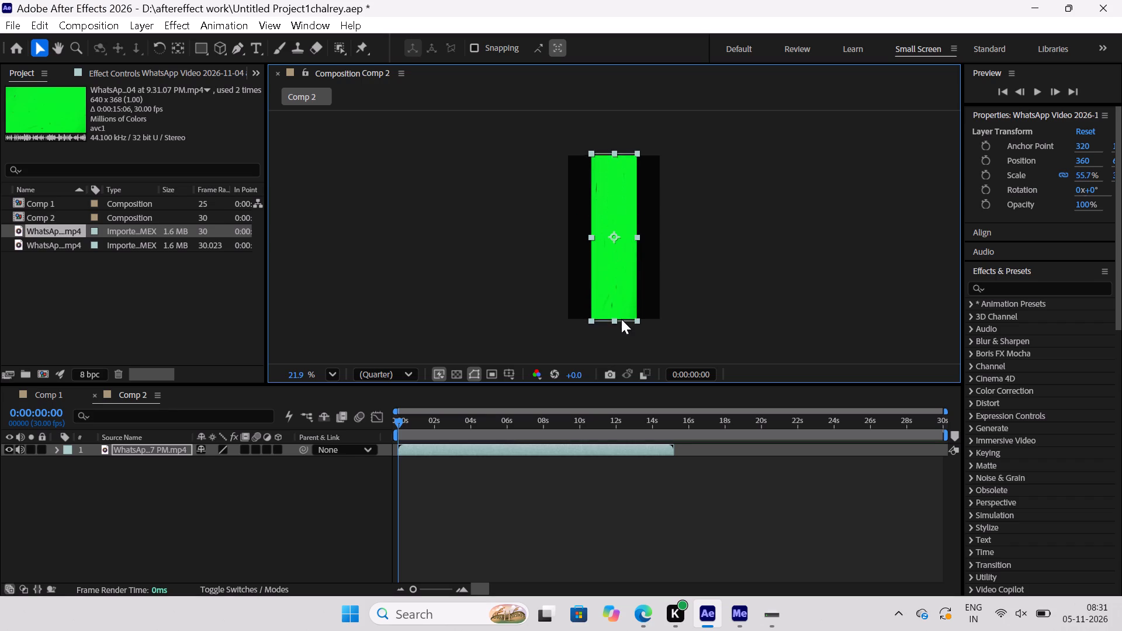
{"action": "left_click_drag", "start_coordinate": [621, 319], "coordinate": [619, 317]}
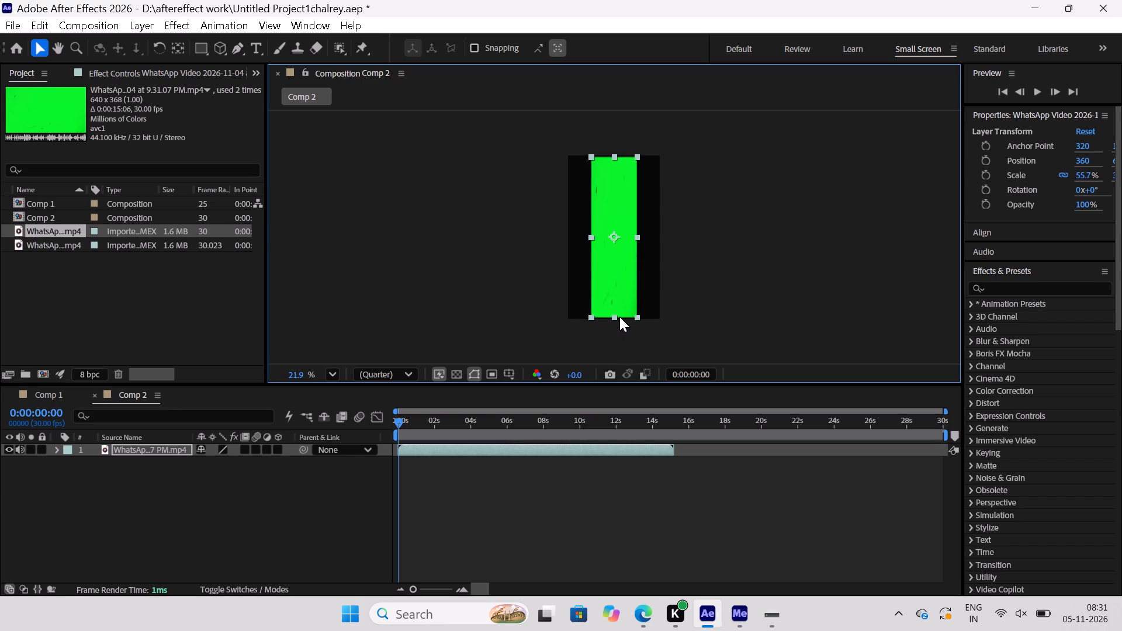
{"action": "left_click_drag", "start_coordinate": [619, 317], "coordinate": [617, 314]}
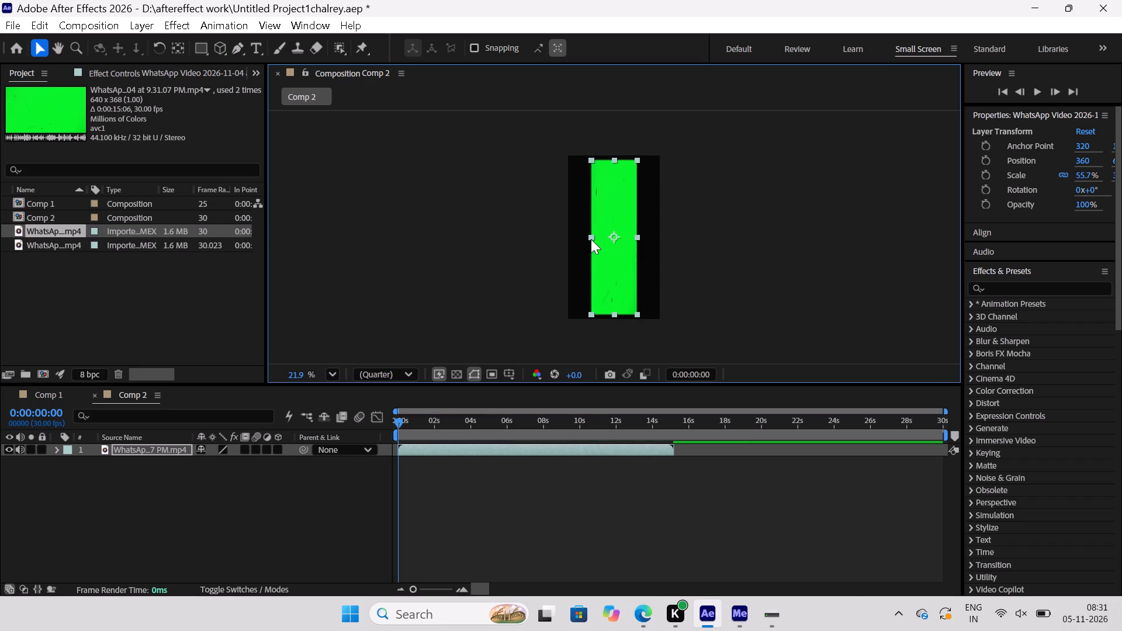
{"action": "left_click_drag", "start_coordinate": [591, 238], "coordinate": [558, 242]}
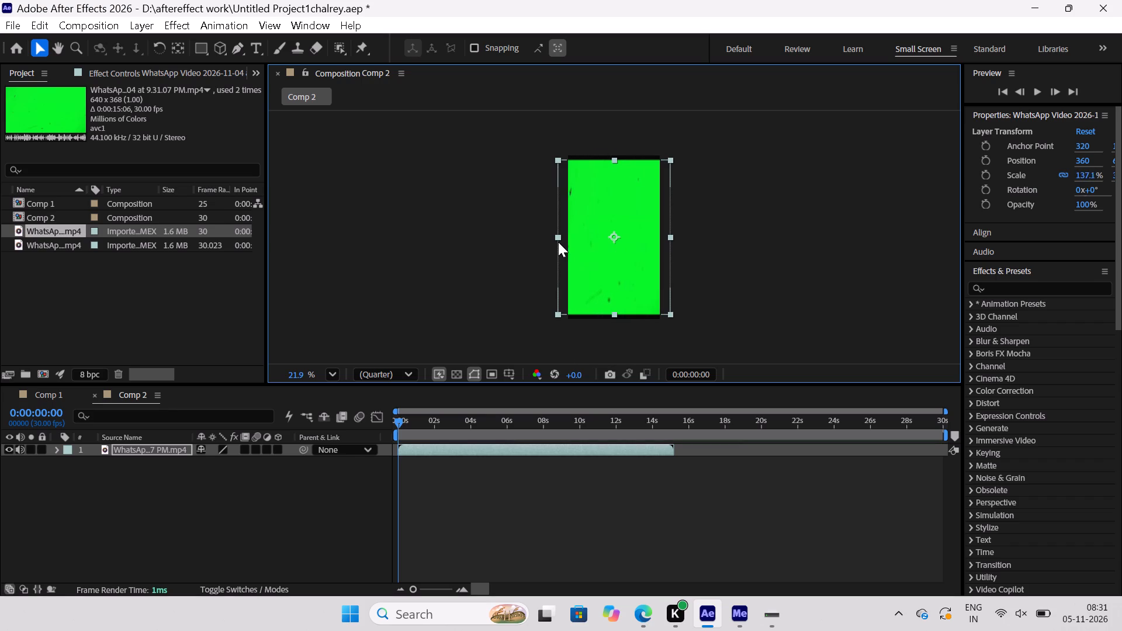
{"action": "left_click_drag", "start_coordinate": [558, 242], "coordinate": [559, 242]}
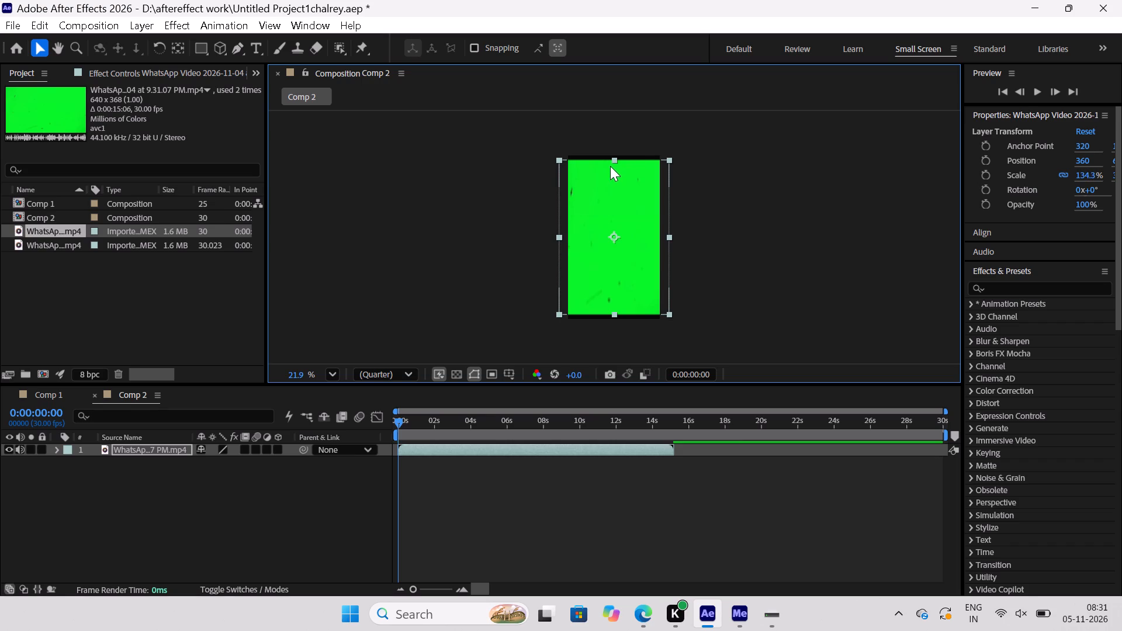
{"action": "left_click_drag", "start_coordinate": [613, 161], "coordinate": [614, 156]}
{"action": "left_click", "coordinate": [714, 261]}
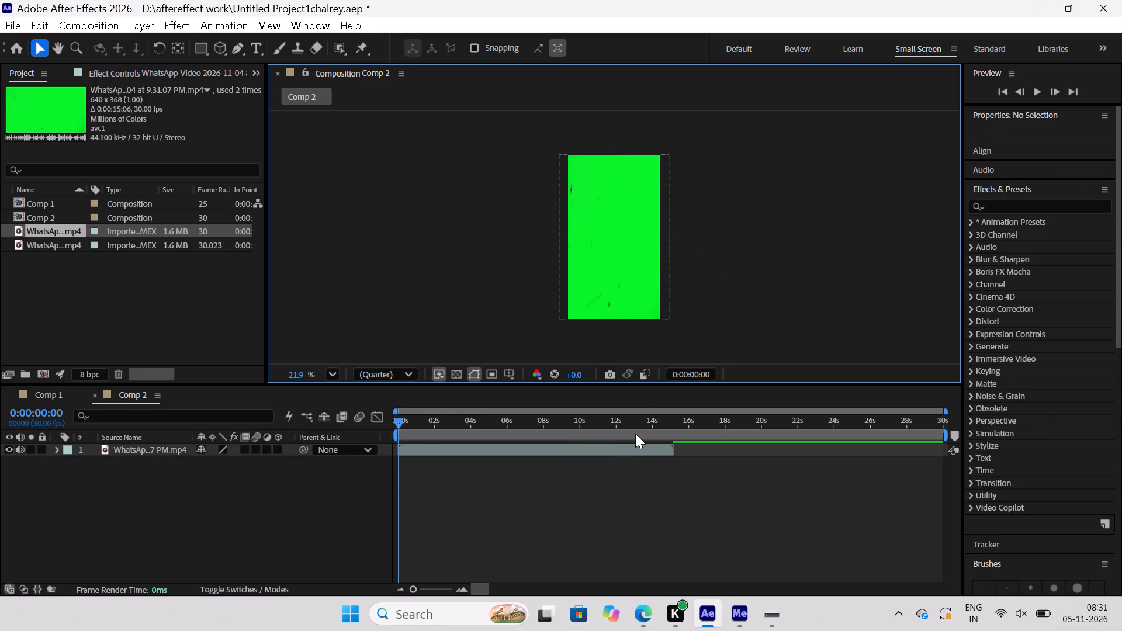
{"action": "key", "text": "space"}
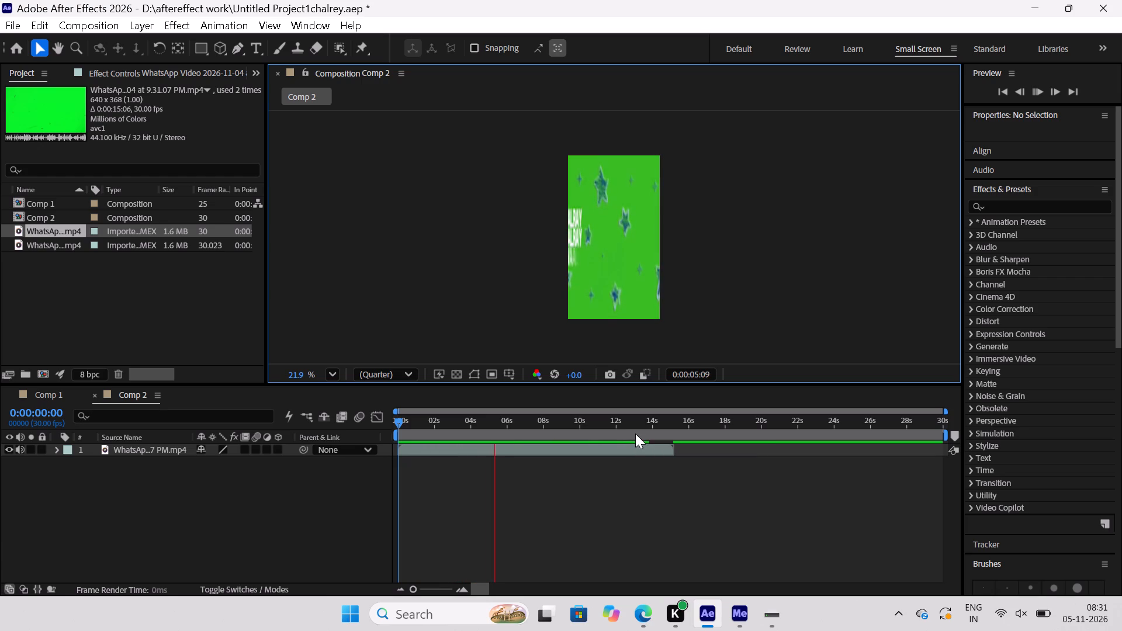
{"action": "key", "text": "space"}
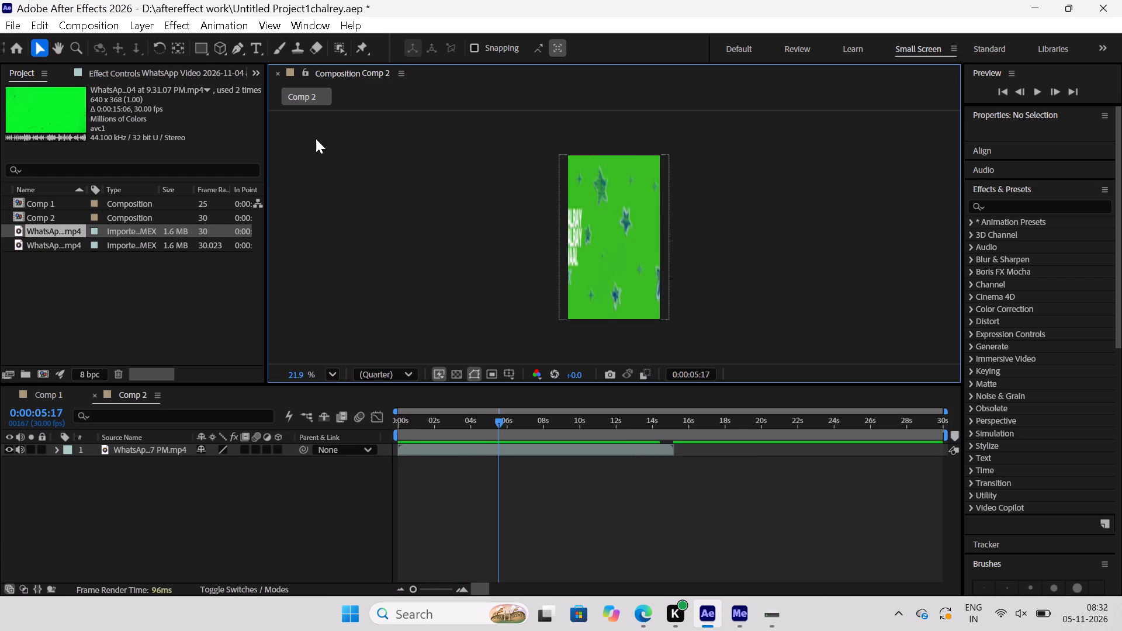
In Comp 1, move the portrait video layer slightly right of centre and enlarge it to fill the frame's height.
{"action": "left_click", "coordinate": [49, 394]}
{"action": "left_click", "coordinate": [616, 259]}
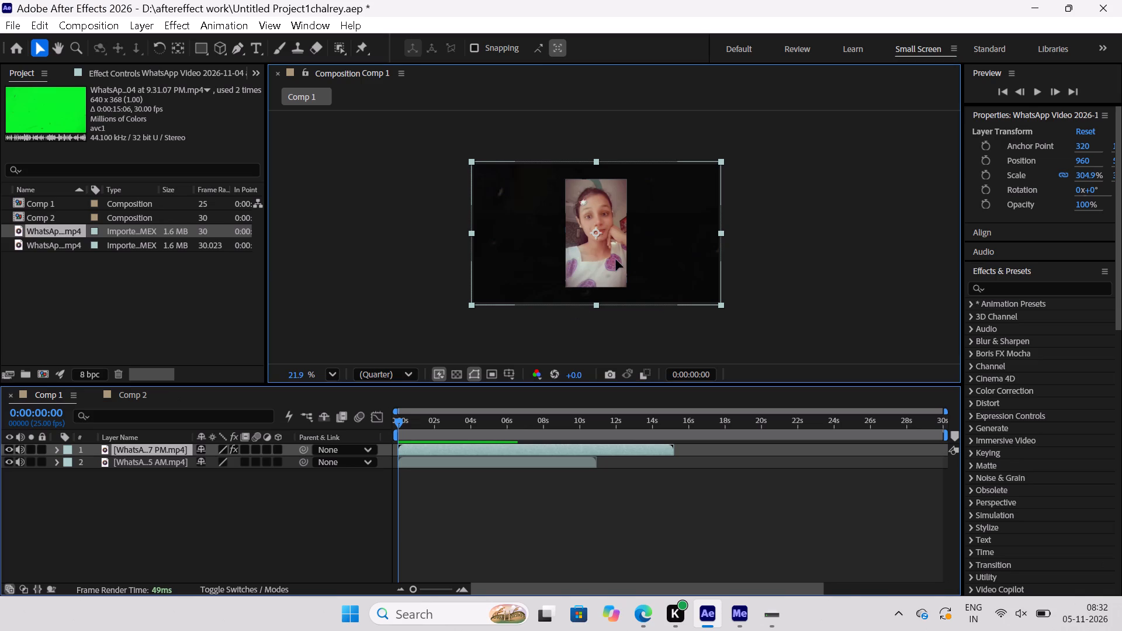
{"action": "left_click", "coordinate": [148, 467]}
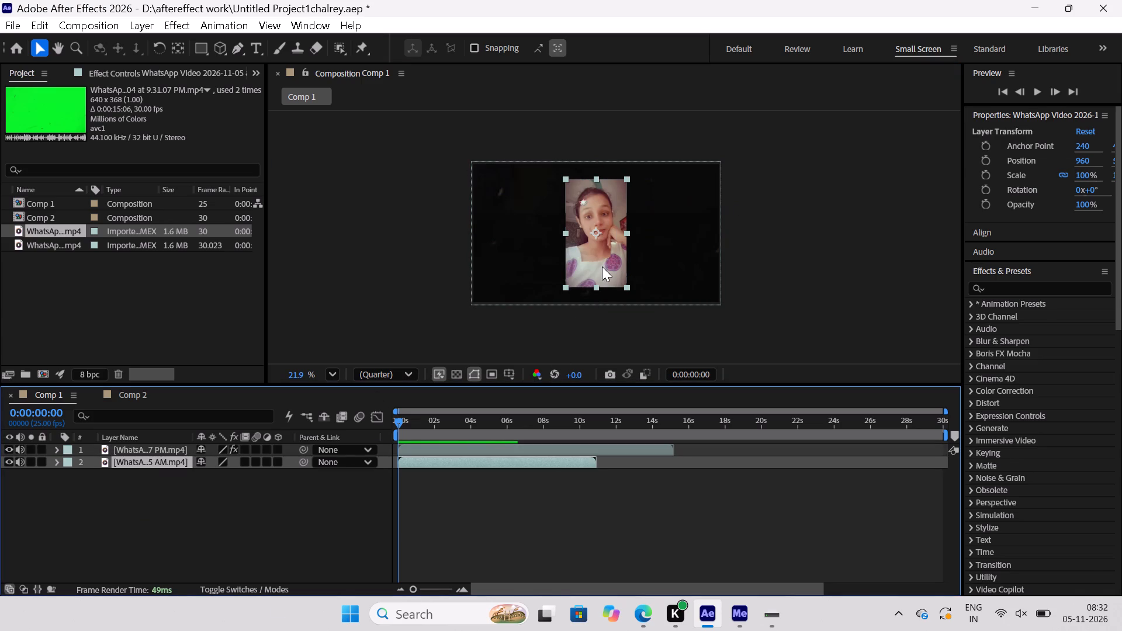
{"action": "left_click_drag", "start_coordinate": [602, 266], "coordinate": [529, 272]}
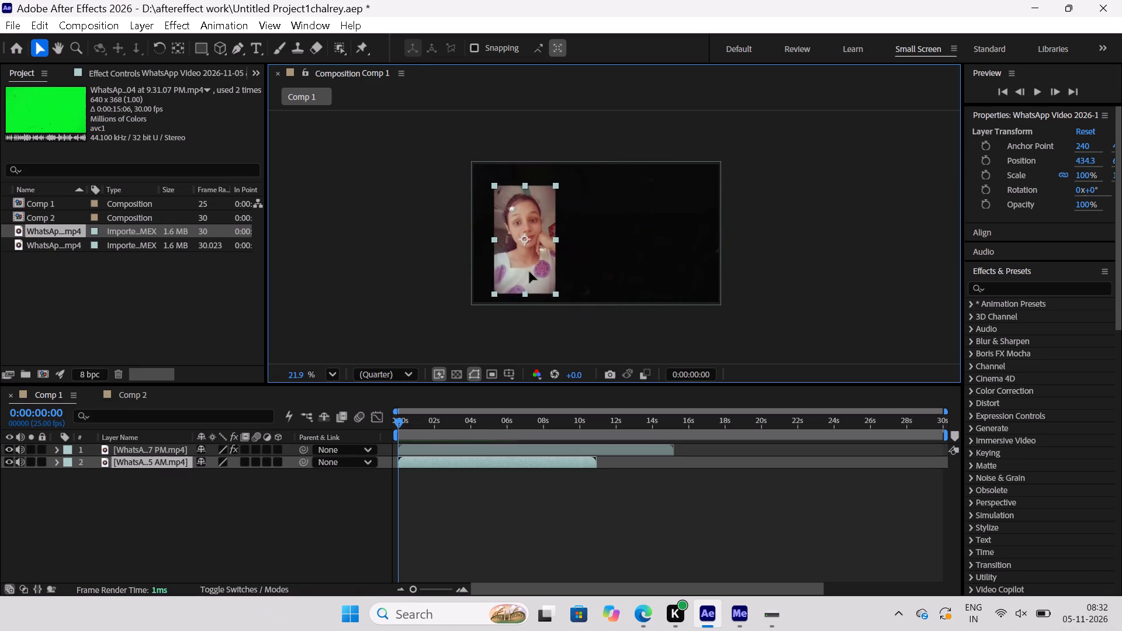
{"action": "left_click_drag", "start_coordinate": [529, 272], "coordinate": [612, 268]}
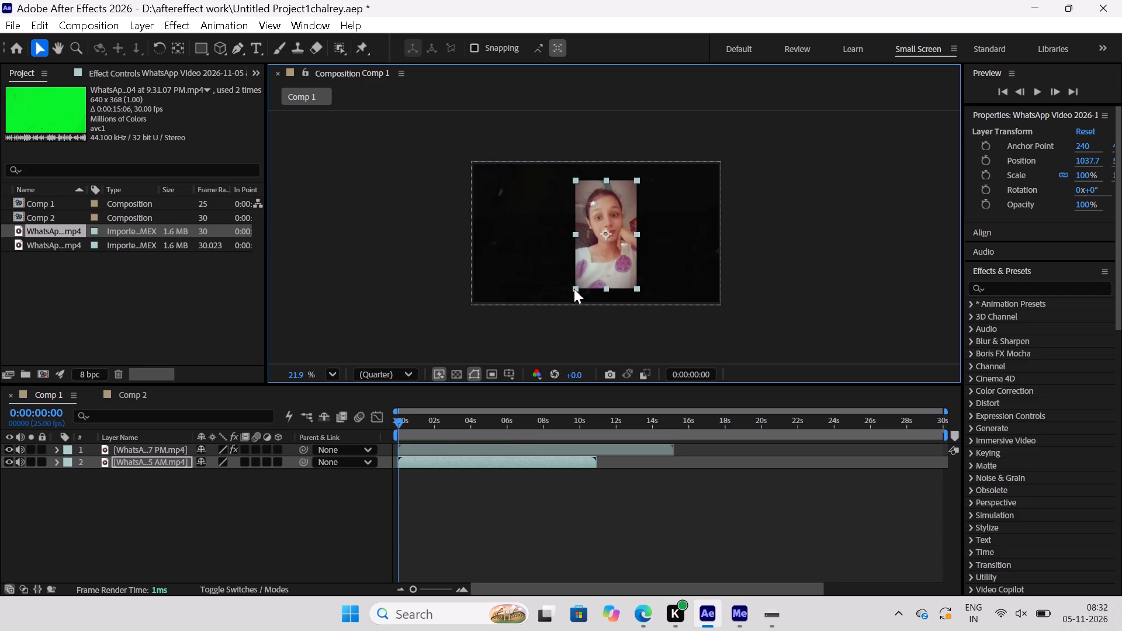
{"action": "left_click_drag", "start_coordinate": [574, 287], "coordinate": [478, 320]}
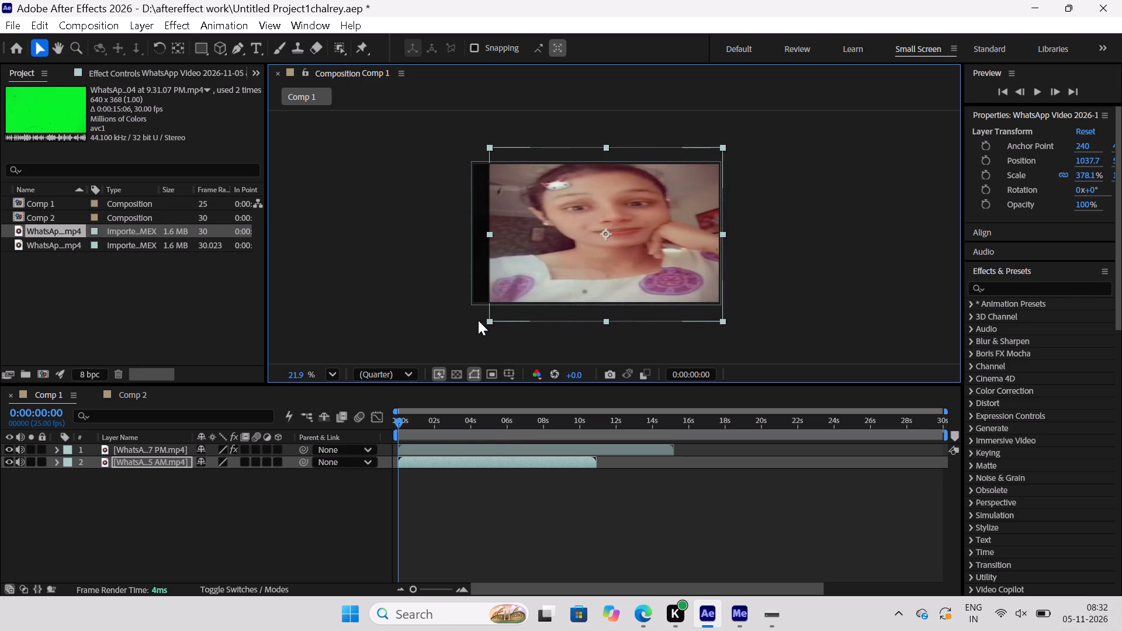
{"action": "left_click_drag", "start_coordinate": [478, 320], "coordinate": [483, 330]}
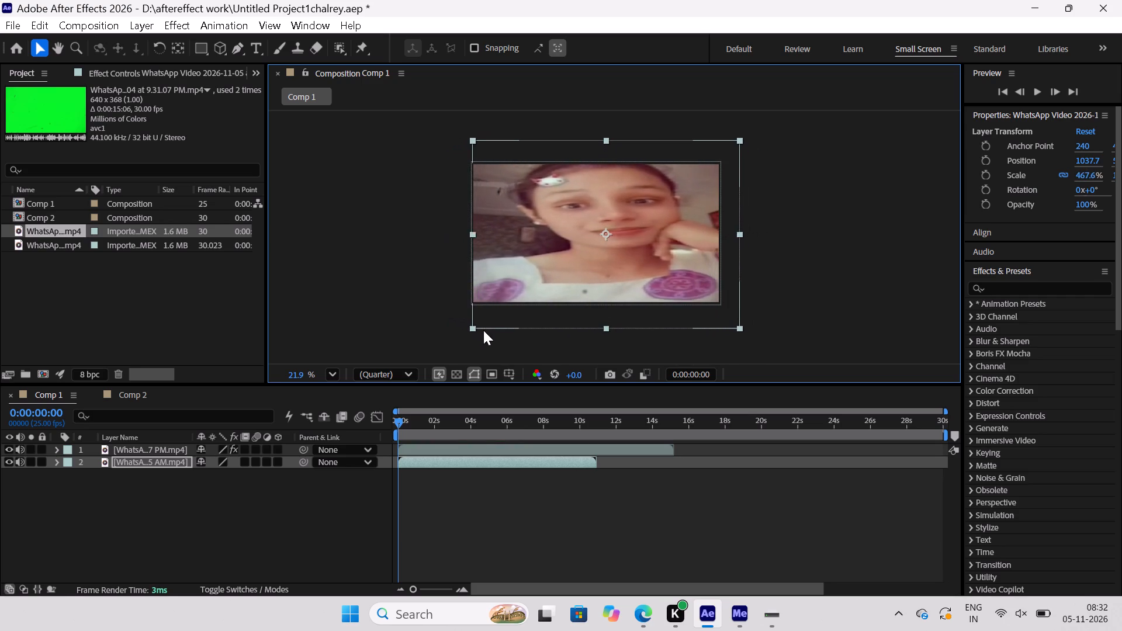
{"action": "left_click_drag", "start_coordinate": [483, 330], "coordinate": [543, 307]}
{"action": "left_click", "coordinate": [646, 346]}
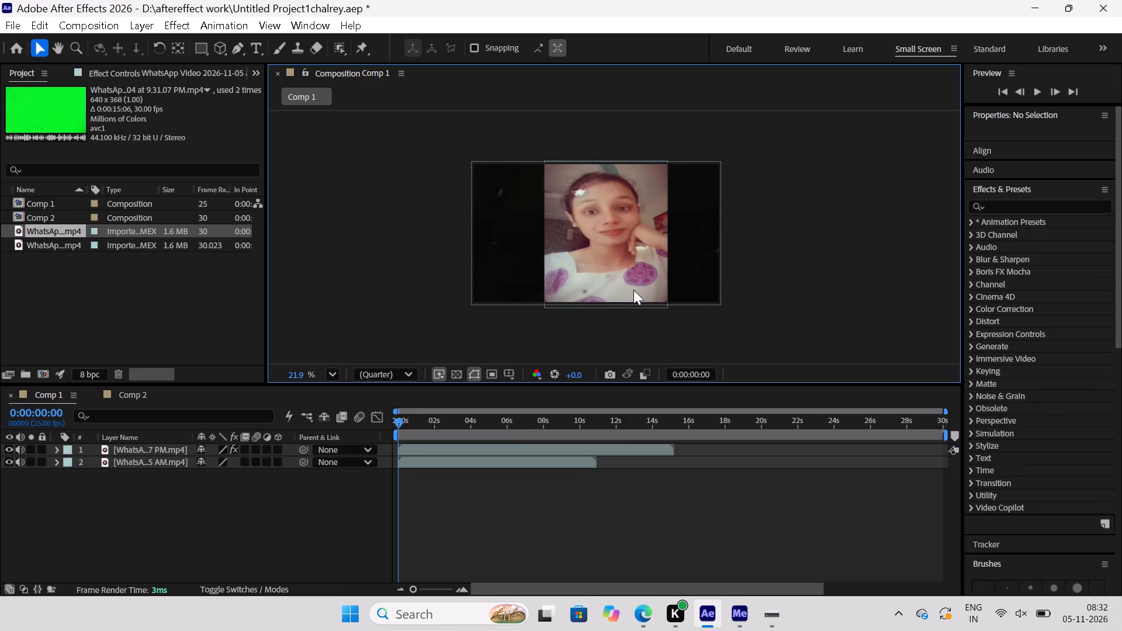
Shift the star overlay video layer in Comp 1 slightly left, to an X position of about 951.
{"action": "left_click", "coordinate": [622, 273]}
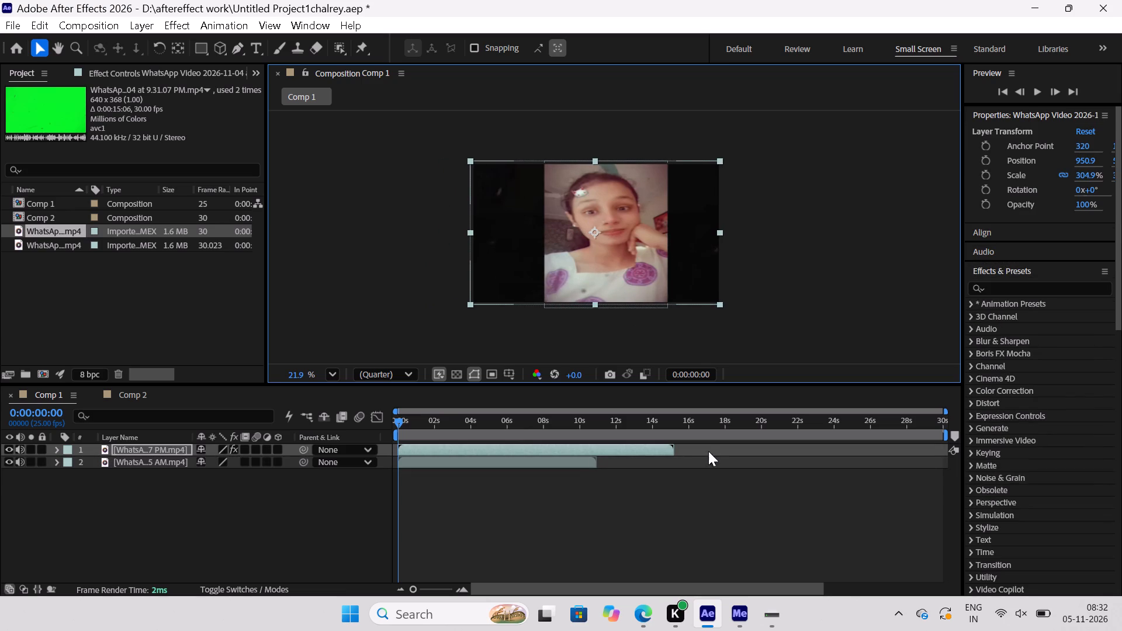
{"action": "left_click", "coordinate": [696, 359]}
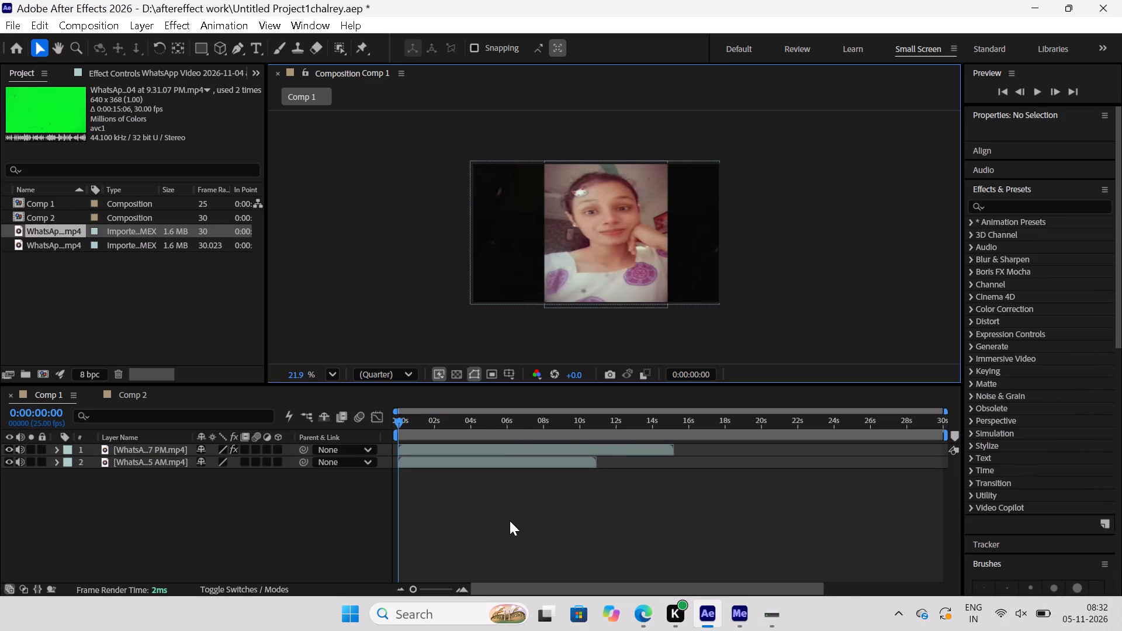
{"action": "left_click", "coordinate": [510, 521]}
Scrub through Comp 1 and play it from the start to check the star and lyric overlay over the portrait clip.
{"action": "left_click_drag", "start_coordinate": [397, 425], "coordinate": [512, 448]}
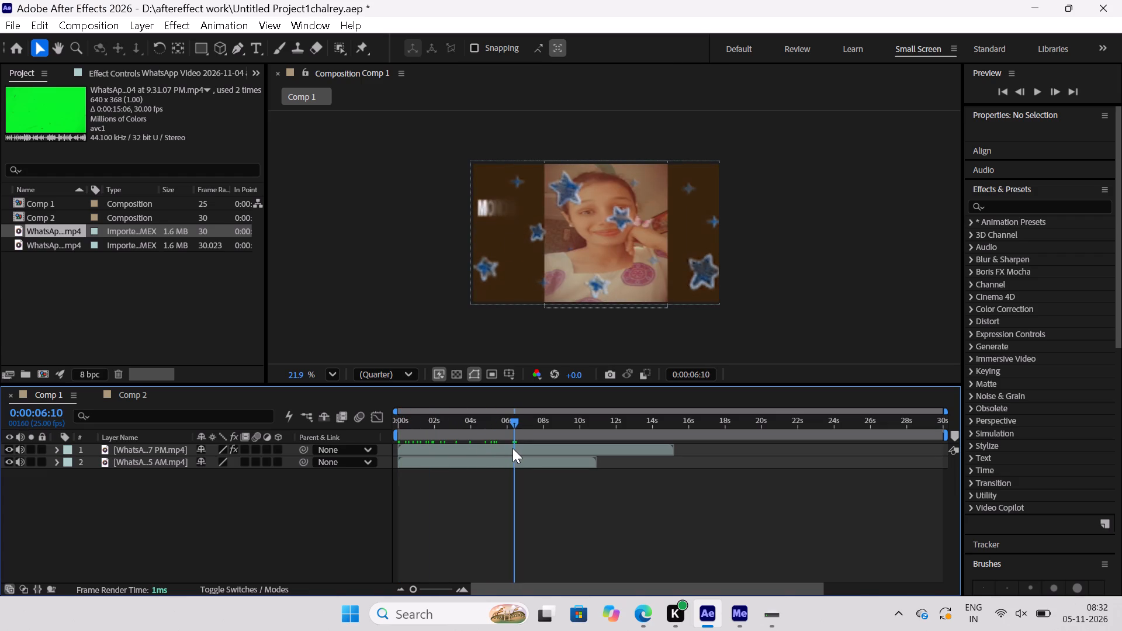
{"action": "left_click_drag", "start_coordinate": [512, 448], "coordinate": [358, 453]}
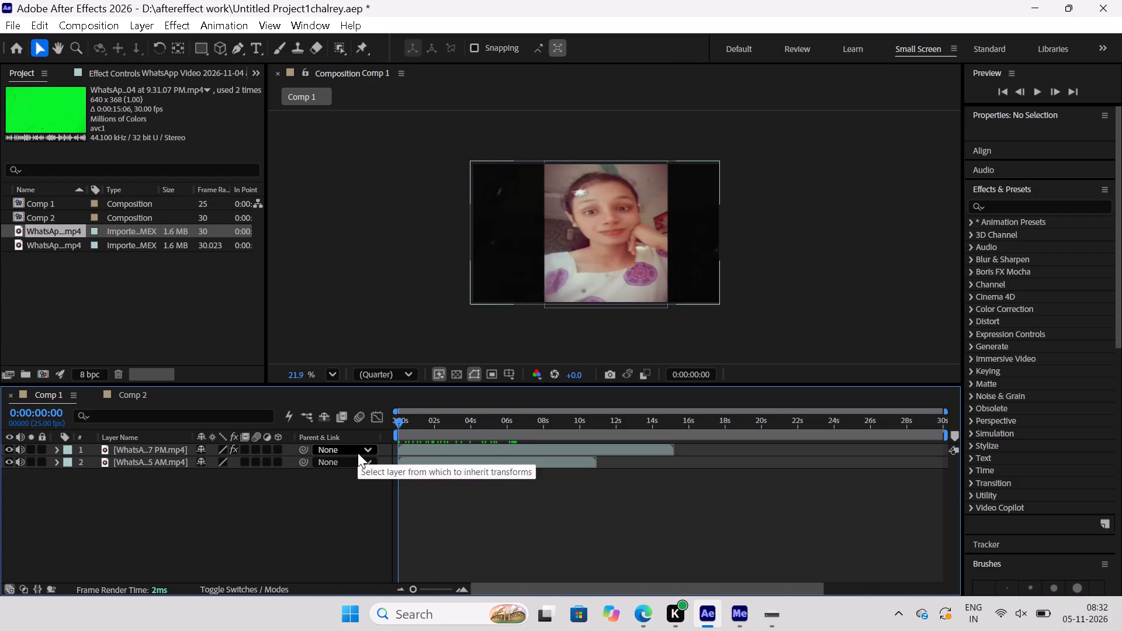
{"action": "key", "text": "space"}
{"action": "key", "text": "space"}
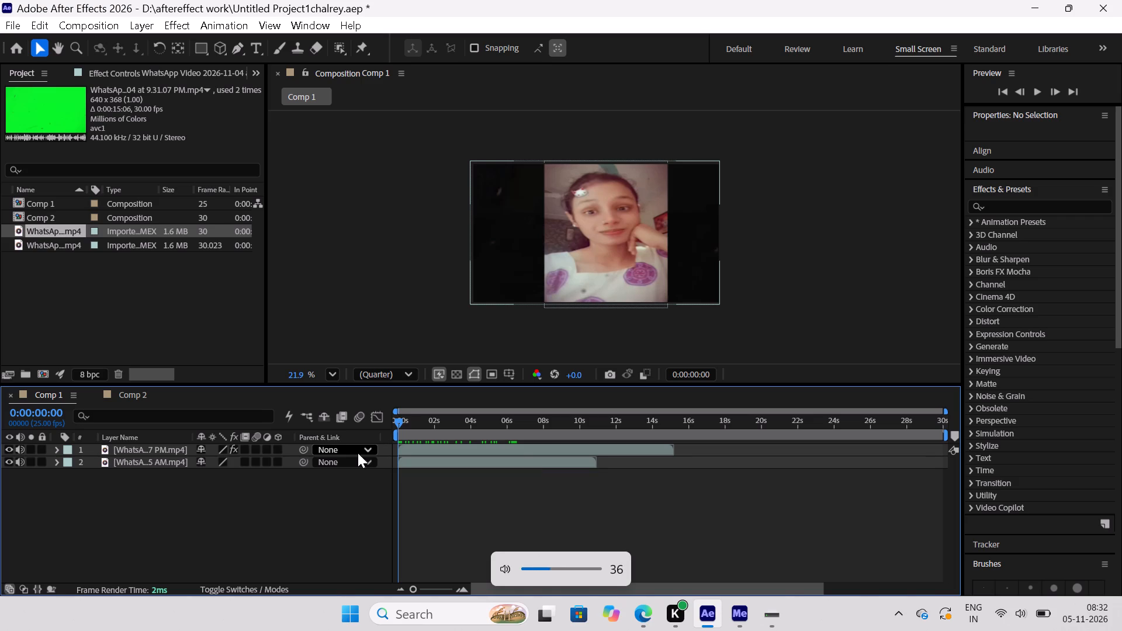
{"action": "key", "text": "space"}
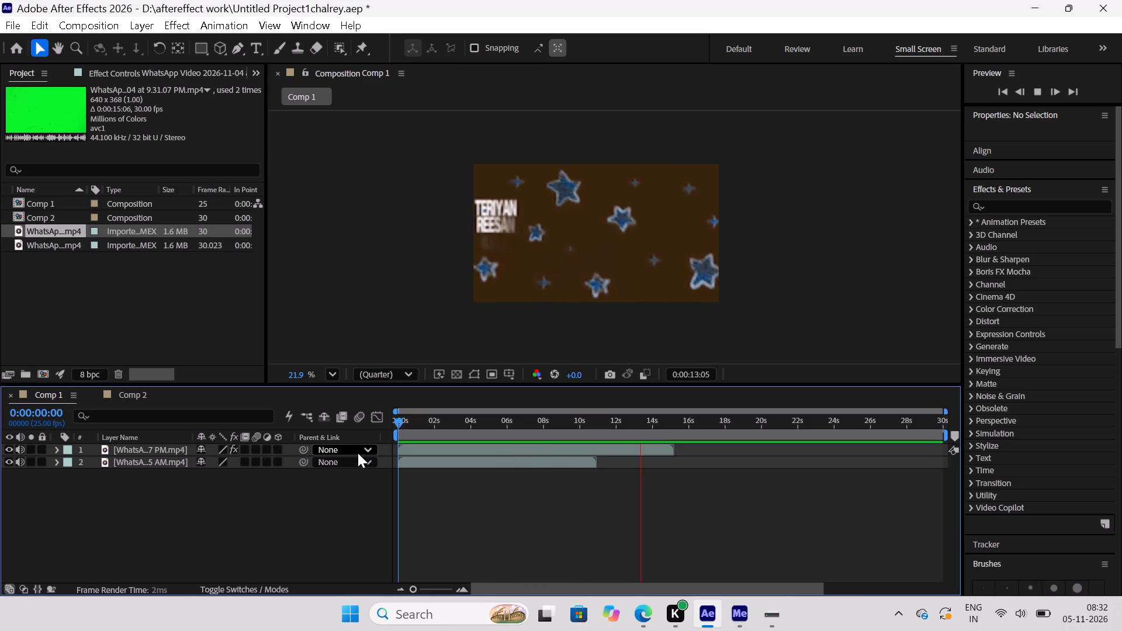
{"action": "key", "text": "space"}
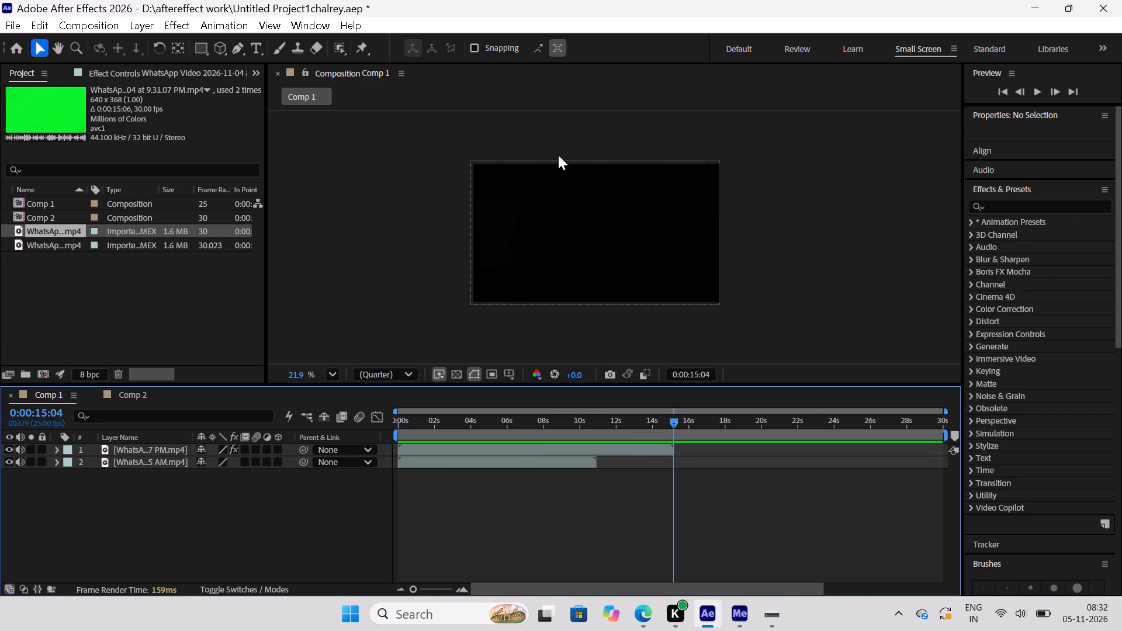
Save the project.
{"action": "key", "text": "ctrl+s"}
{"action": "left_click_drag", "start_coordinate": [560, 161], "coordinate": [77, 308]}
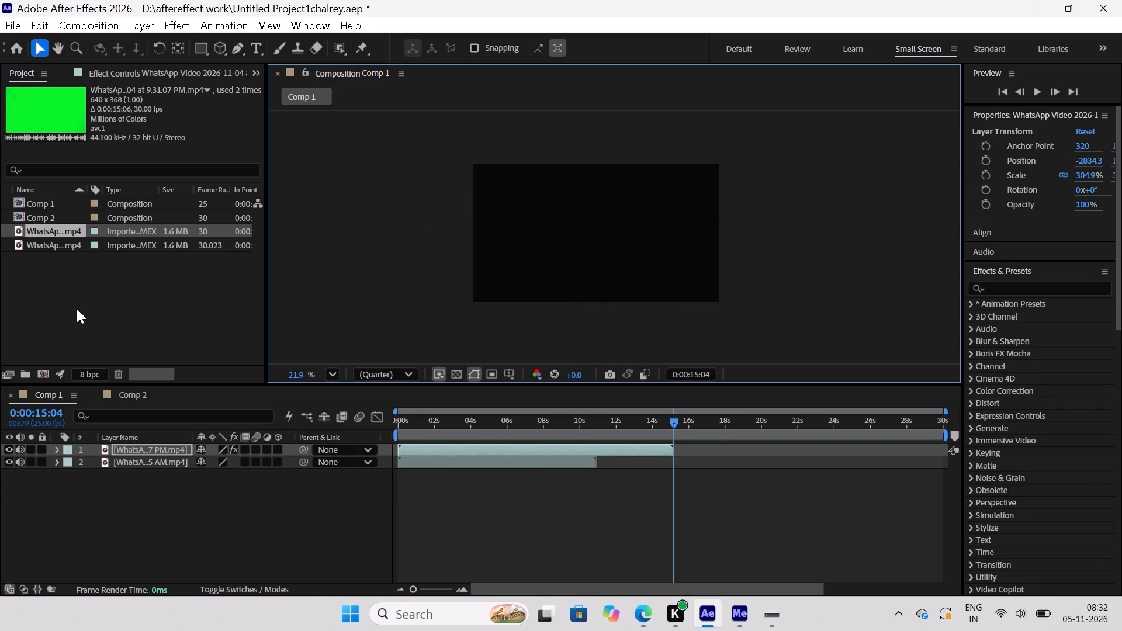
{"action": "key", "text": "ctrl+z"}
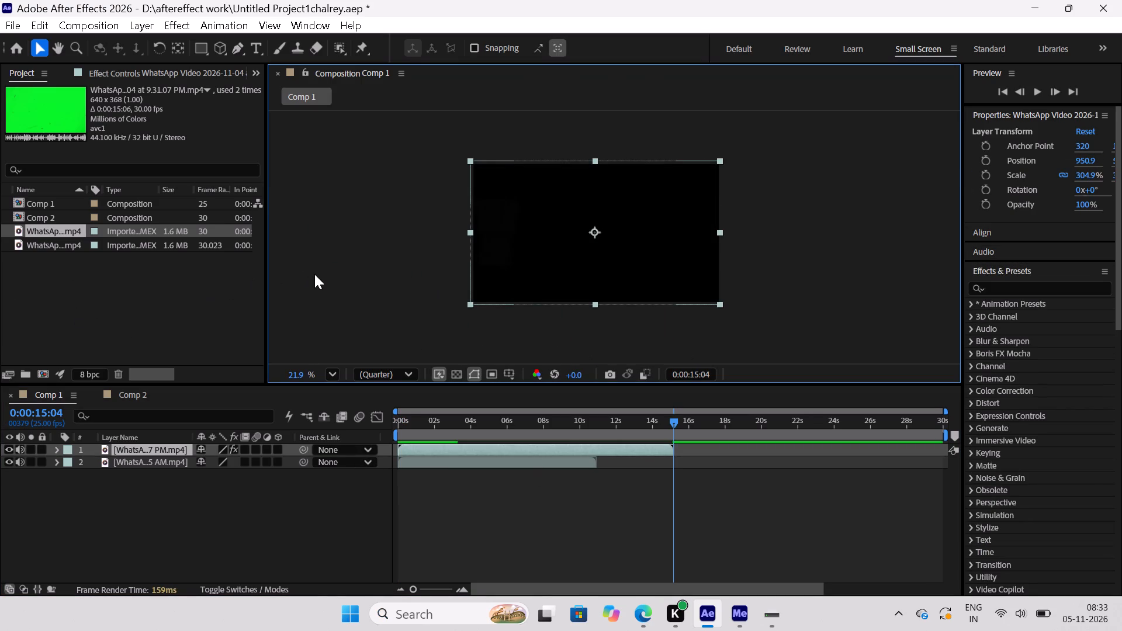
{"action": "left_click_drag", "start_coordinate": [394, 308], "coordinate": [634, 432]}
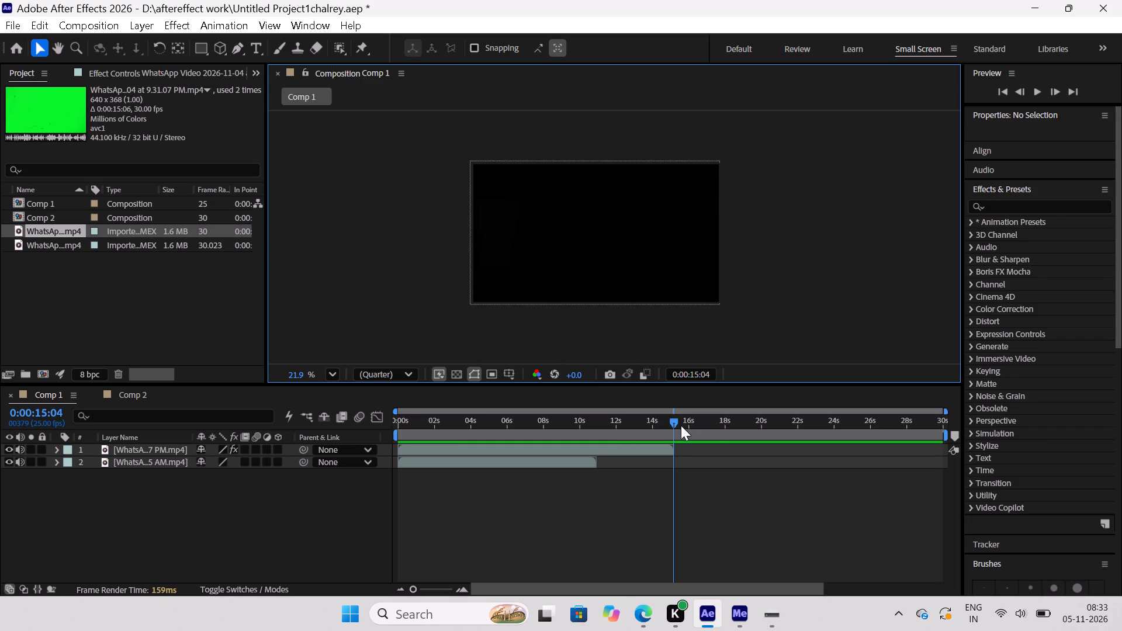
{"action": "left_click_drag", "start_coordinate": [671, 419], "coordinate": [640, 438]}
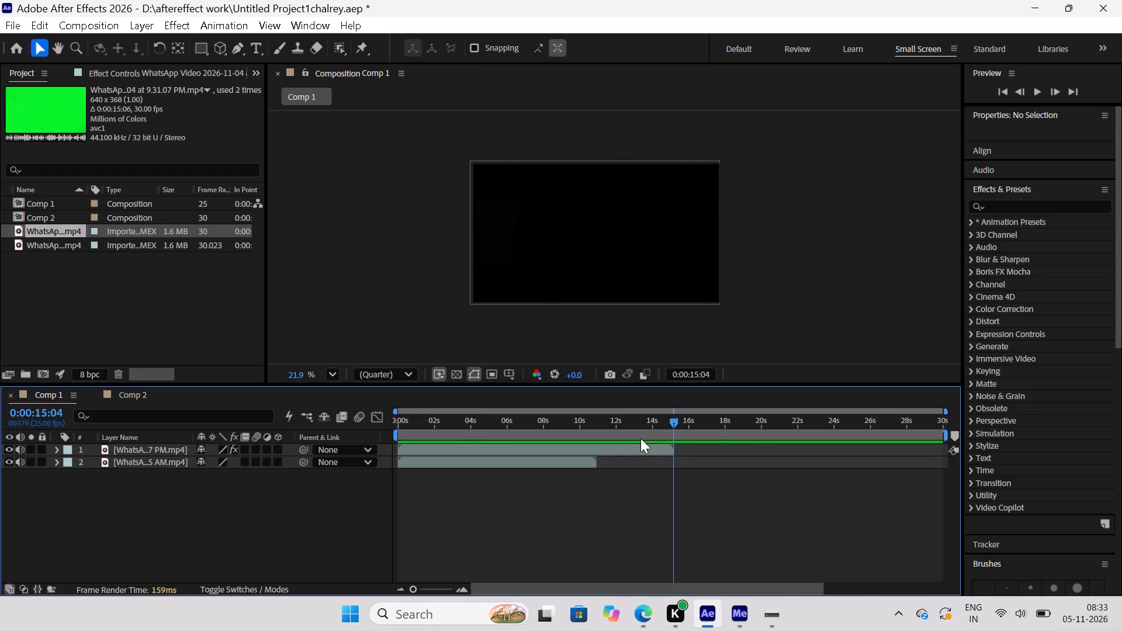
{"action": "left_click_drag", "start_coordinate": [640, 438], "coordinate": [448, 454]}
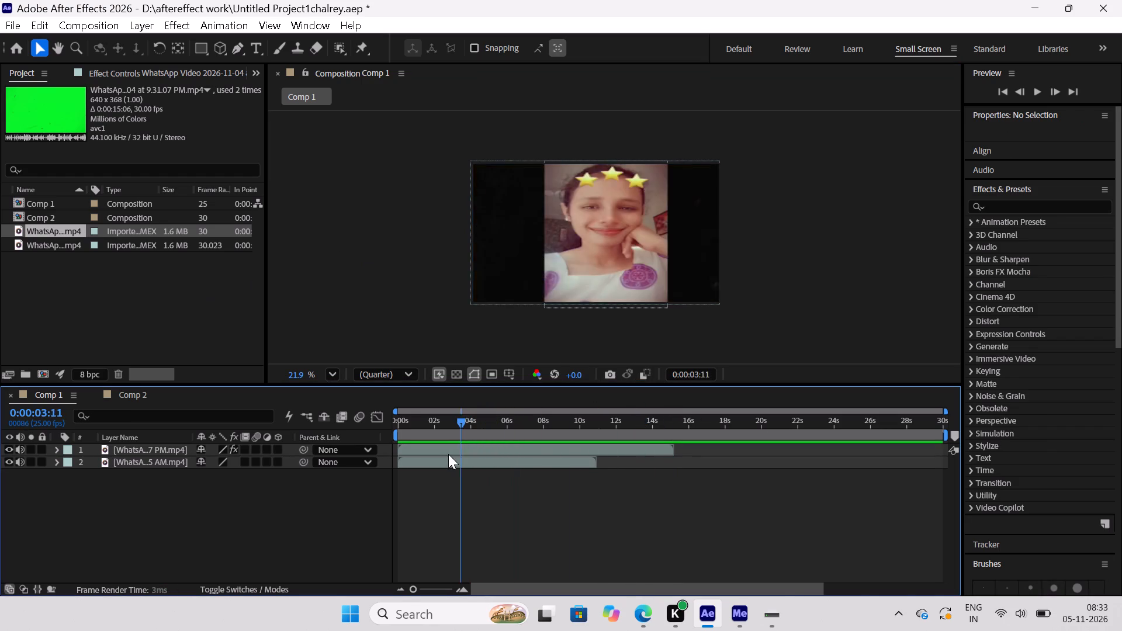
Preview Comp 1 from its start to check the star and lyric overlay on the portrait clip.
{"action": "left_click_drag", "start_coordinate": [448, 454], "coordinate": [399, 443]}
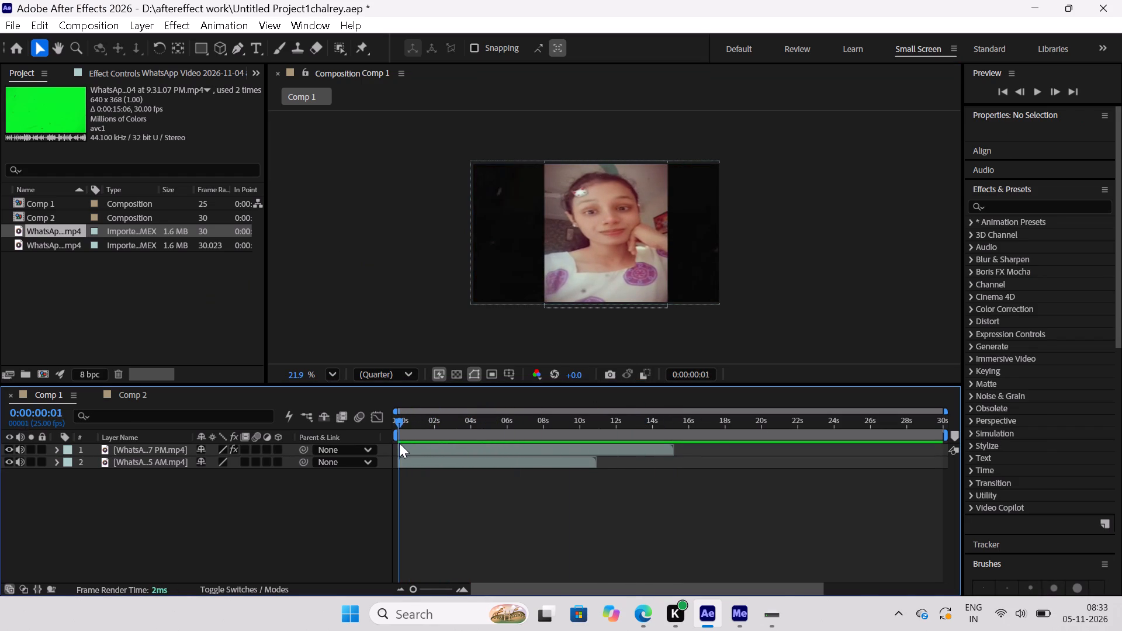
{"action": "left_click_drag", "start_coordinate": [399, 443], "coordinate": [401, 443]}
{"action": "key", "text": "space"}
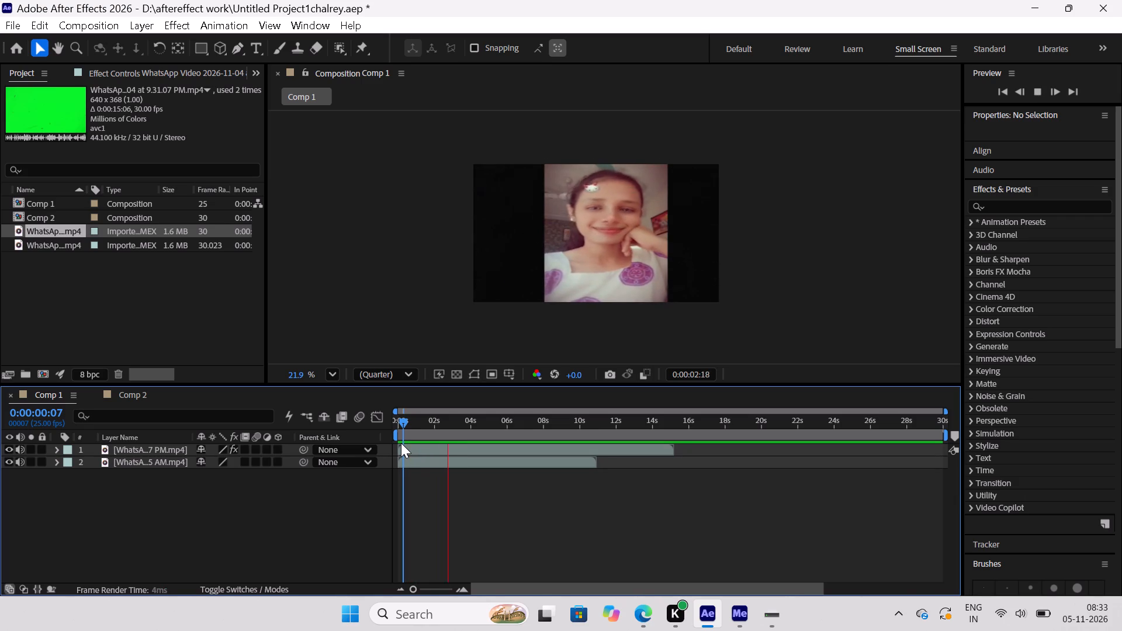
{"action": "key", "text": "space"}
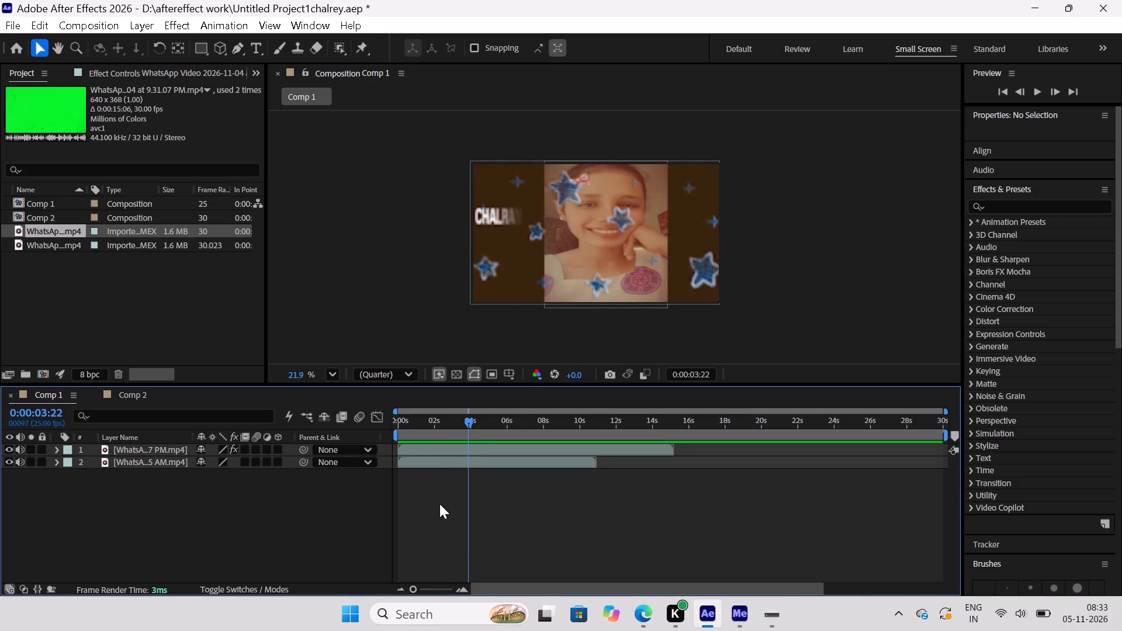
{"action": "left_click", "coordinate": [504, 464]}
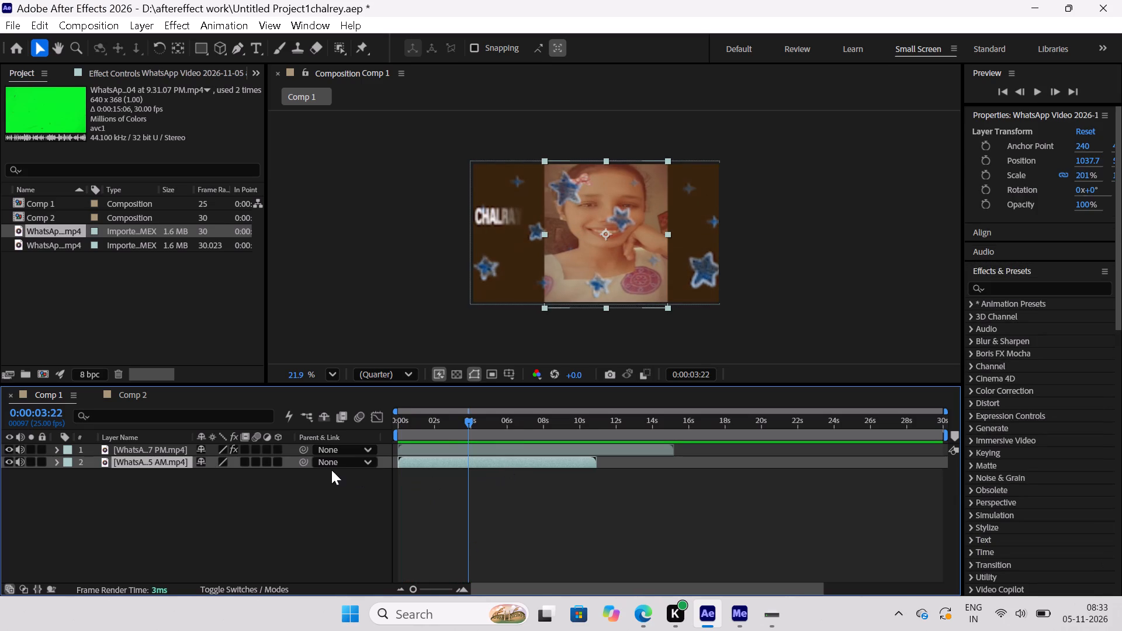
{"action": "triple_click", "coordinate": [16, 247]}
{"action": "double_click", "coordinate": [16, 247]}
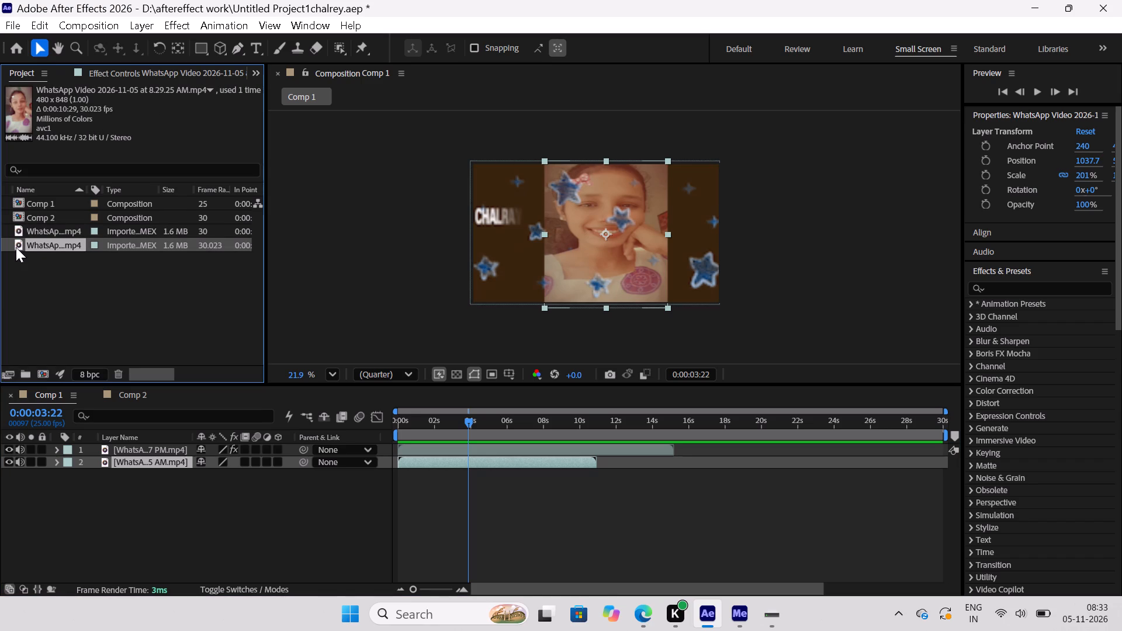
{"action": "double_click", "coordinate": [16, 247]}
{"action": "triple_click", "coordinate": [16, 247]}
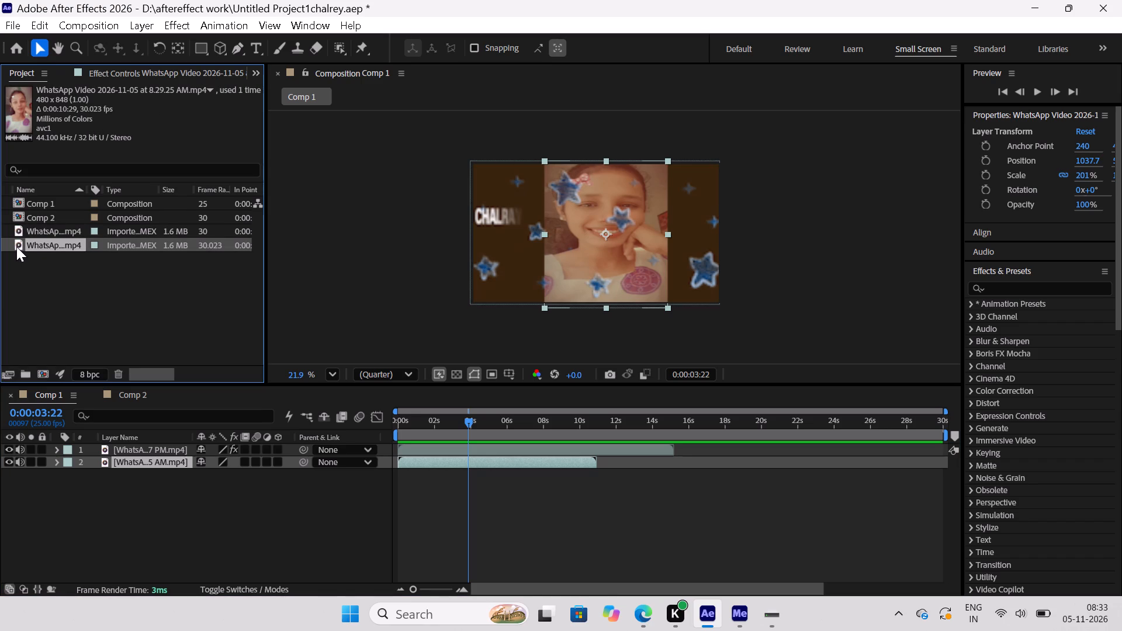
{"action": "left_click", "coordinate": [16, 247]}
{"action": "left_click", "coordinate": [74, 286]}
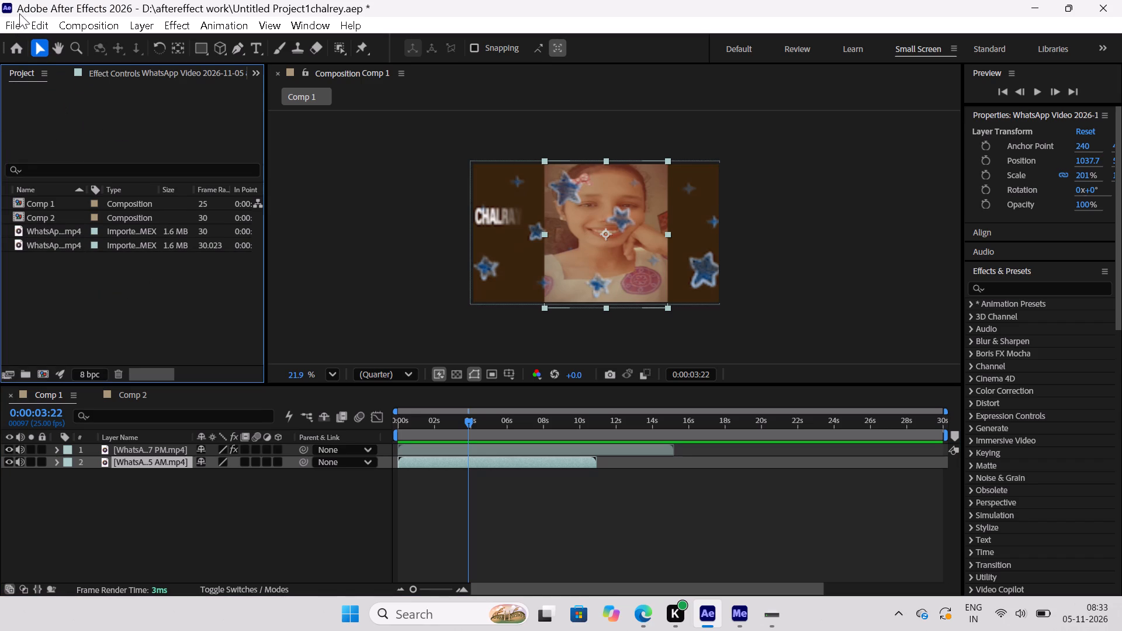
Open the most recently used file named Untitled Project from the recent files, saving the changes to Untitled Project1chalrey.
{"action": "left_click", "coordinate": [18, 48]}
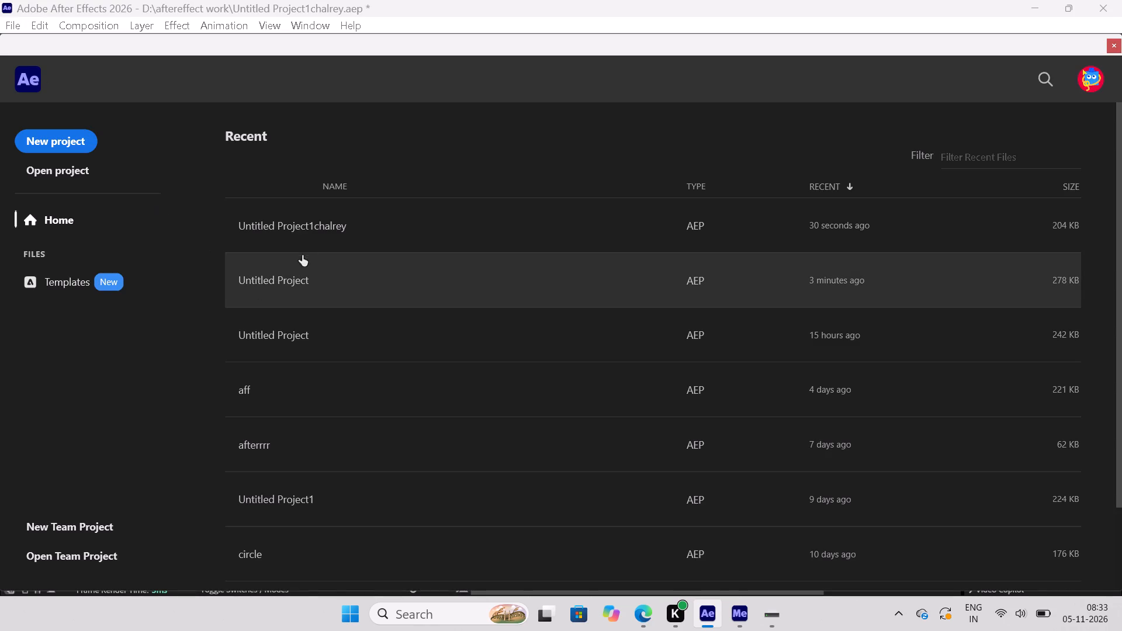
{"action": "left_click", "coordinate": [331, 288]}
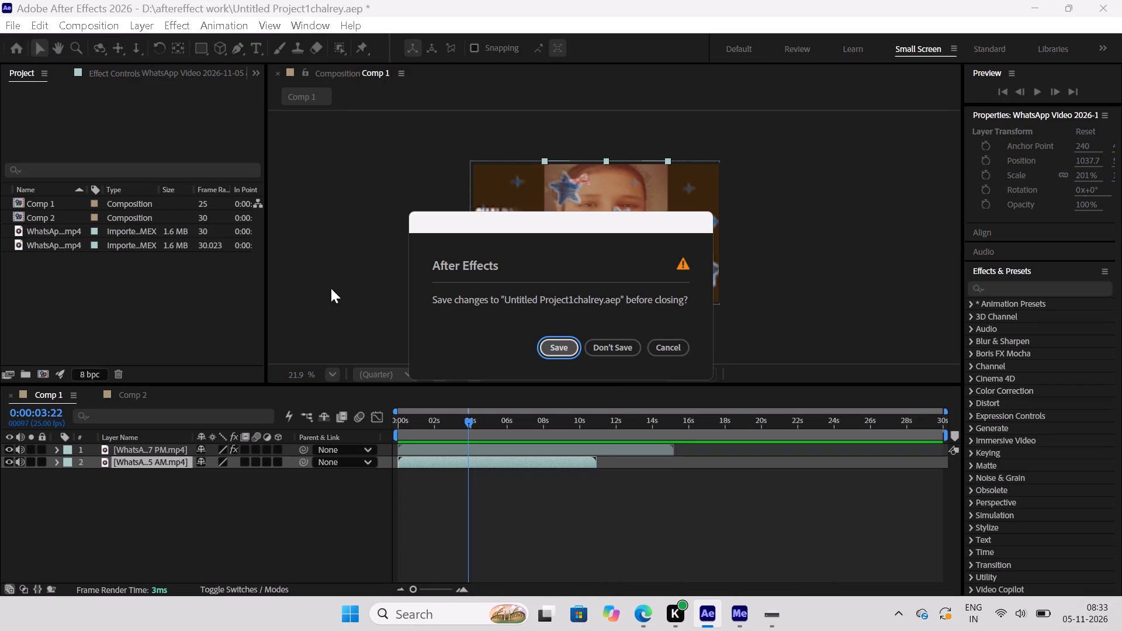
{"action": "left_click", "coordinate": [549, 349]}
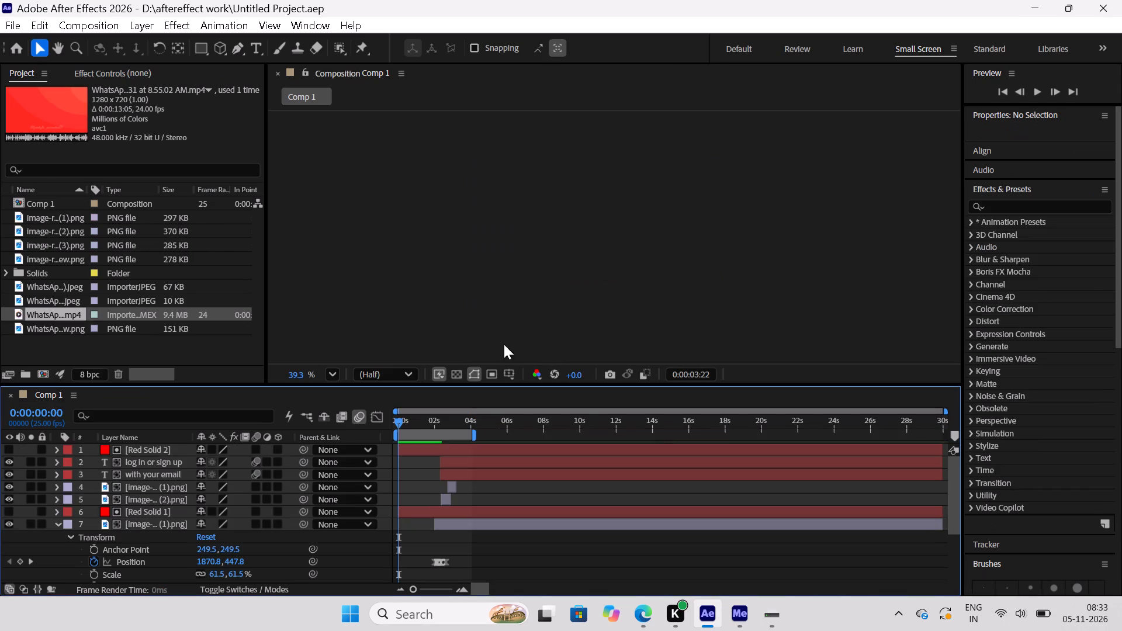
Return to Untitled Project.aep and play back its Comp 1 animation from the start.
{"action": "left_click", "coordinate": [618, 345]}
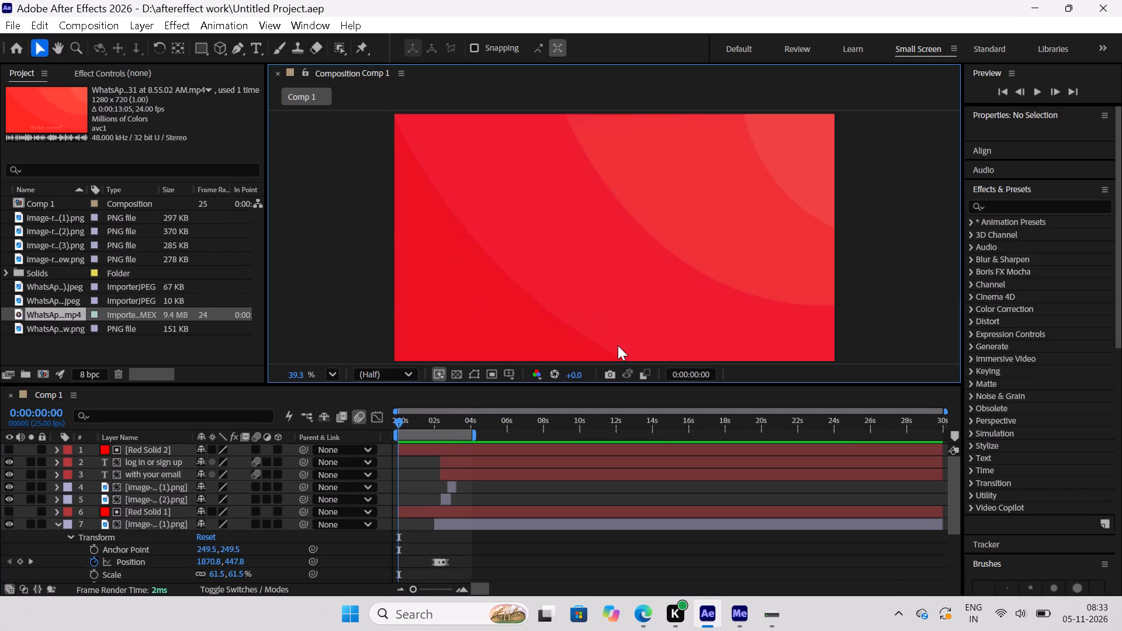
{"action": "key", "text": "space"}
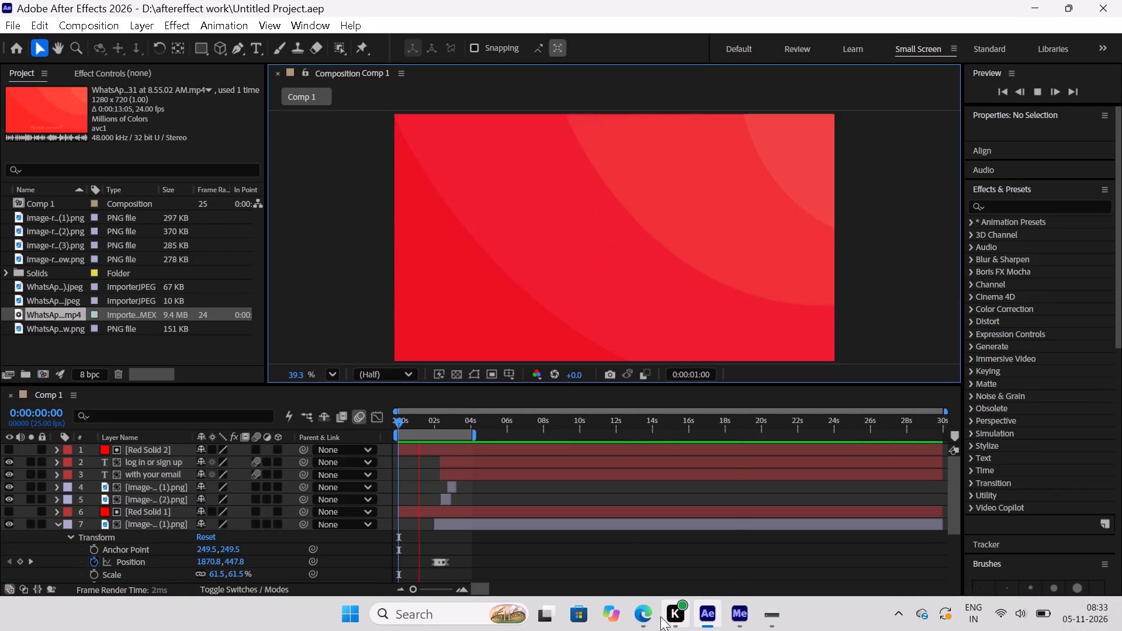
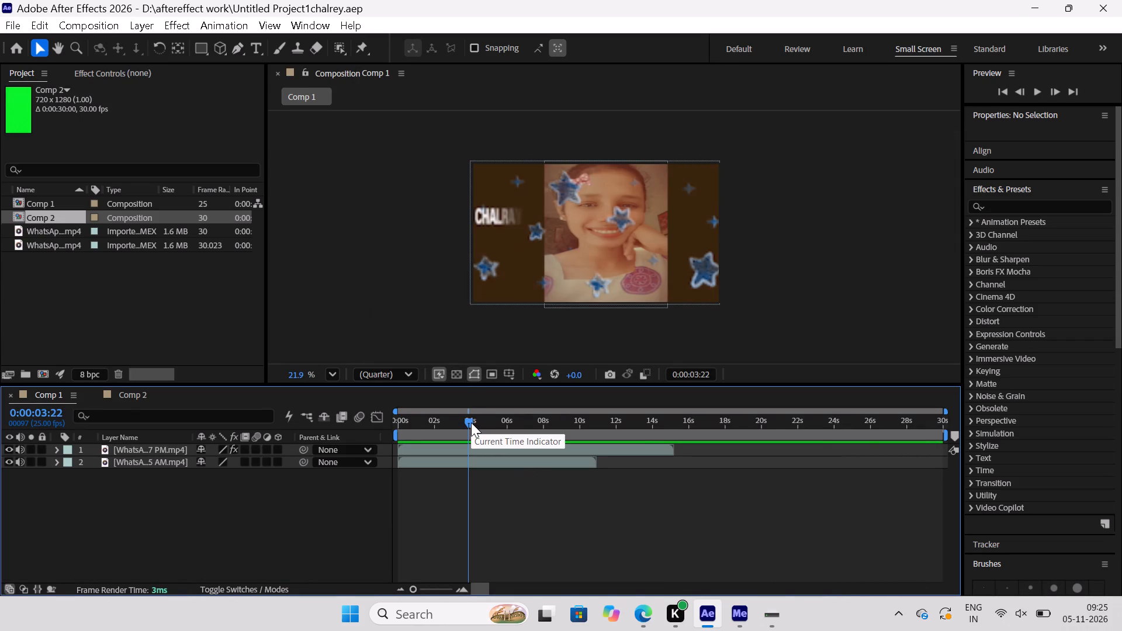
Scrub Comp 1 between about 2 and 5 seconds to check where the stars and lyrics appear over the portrait clip.
{"action": "left_click_drag", "start_coordinate": [471, 422], "coordinate": [442, 437]}
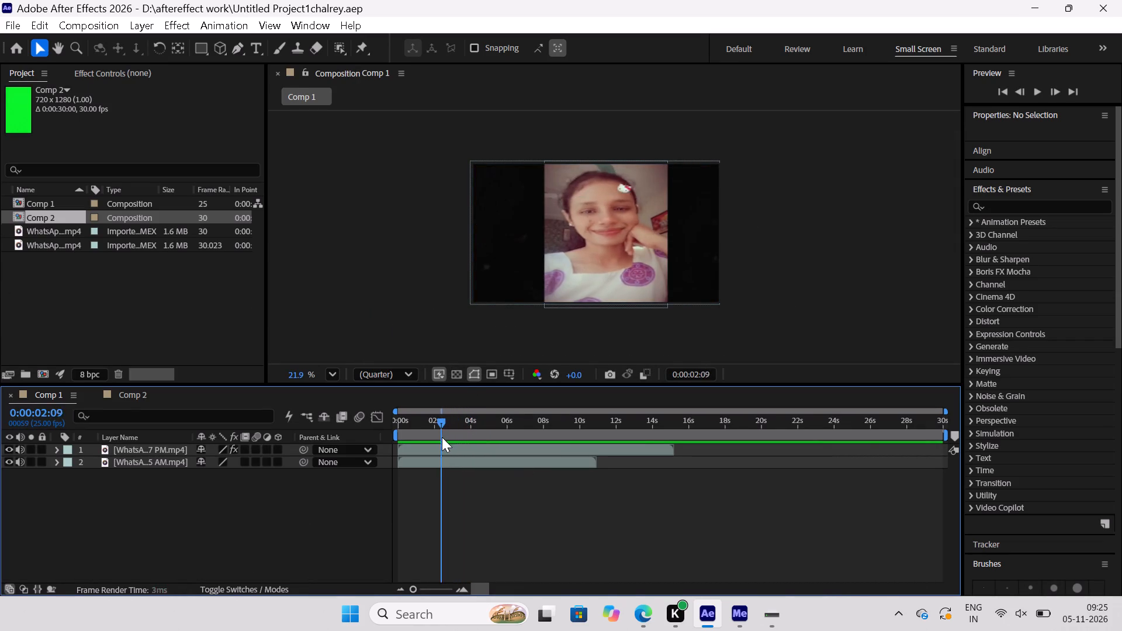
{"action": "left_click_drag", "start_coordinate": [442, 437], "coordinate": [470, 443]}
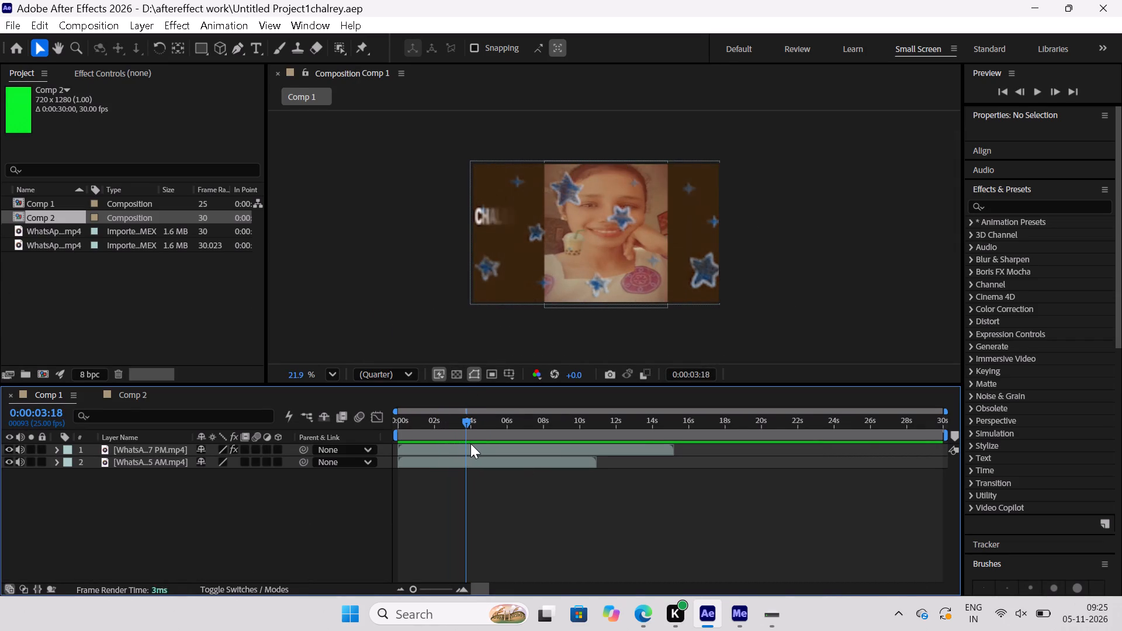
{"action": "left_click_drag", "start_coordinate": [470, 443], "coordinate": [473, 445]}
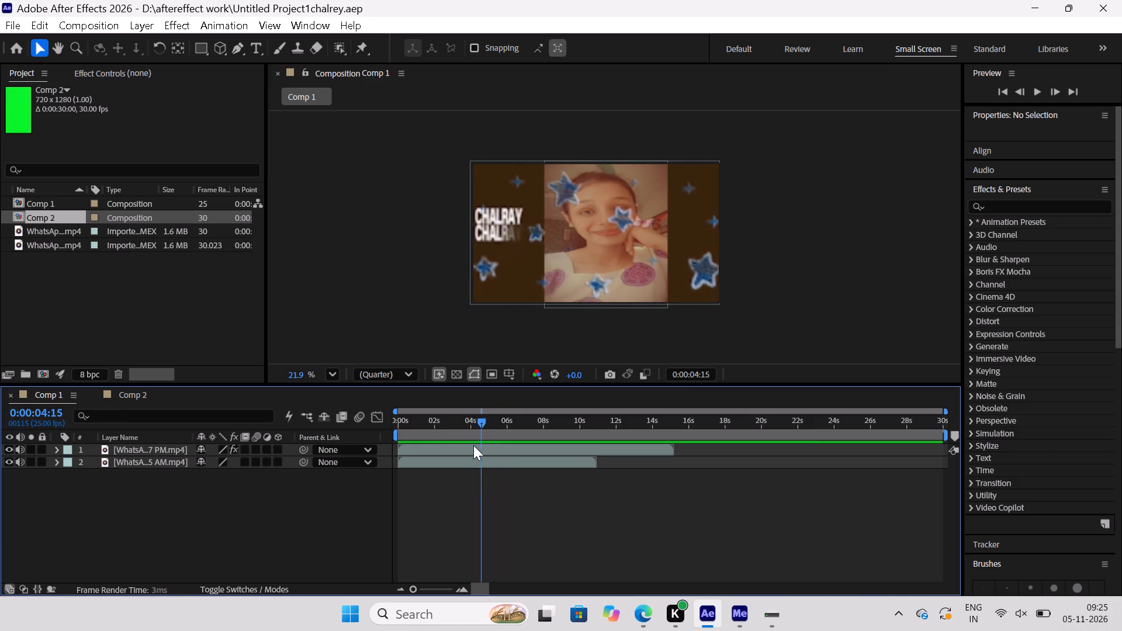
{"action": "left_click_drag", "start_coordinate": [473, 445], "coordinate": [490, 446]}
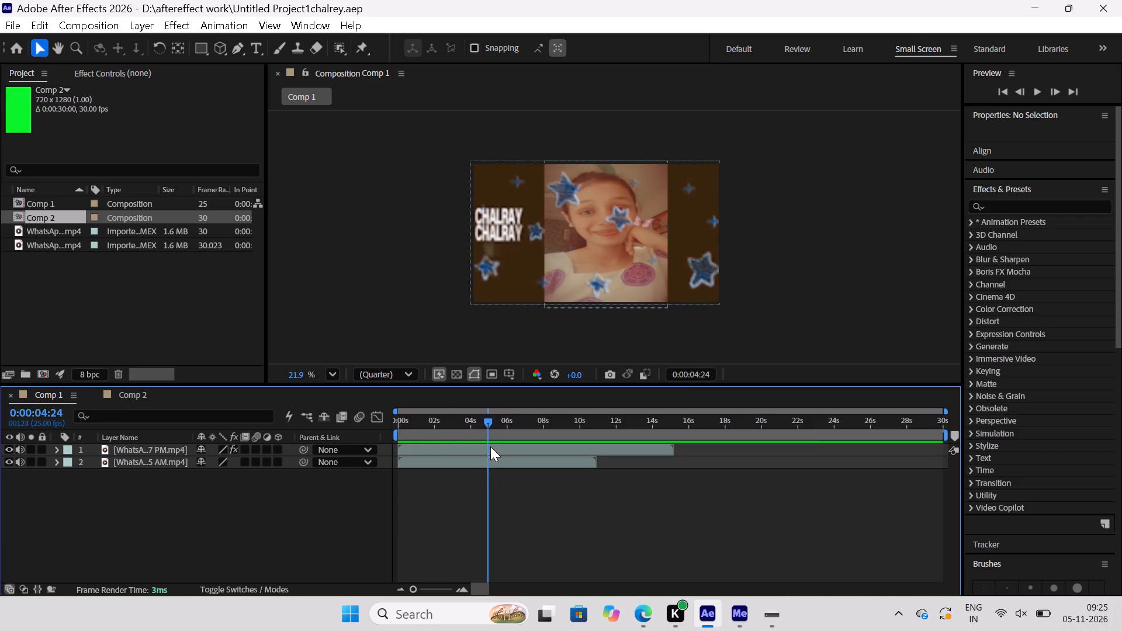
{"action": "left_click_drag", "start_coordinate": [490, 446], "coordinate": [484, 445]}
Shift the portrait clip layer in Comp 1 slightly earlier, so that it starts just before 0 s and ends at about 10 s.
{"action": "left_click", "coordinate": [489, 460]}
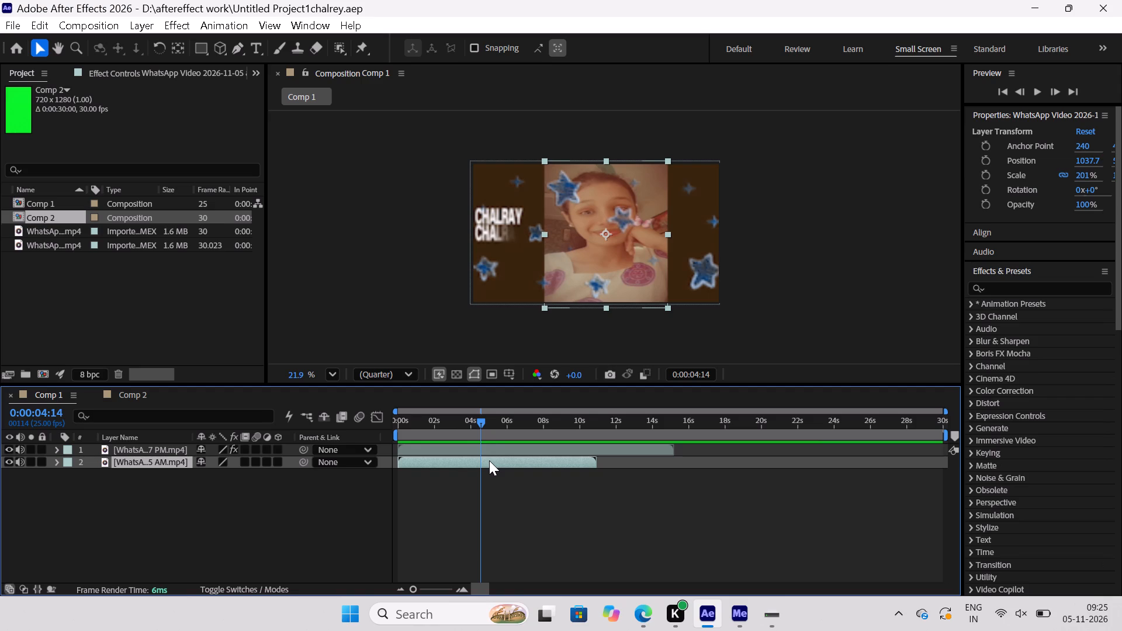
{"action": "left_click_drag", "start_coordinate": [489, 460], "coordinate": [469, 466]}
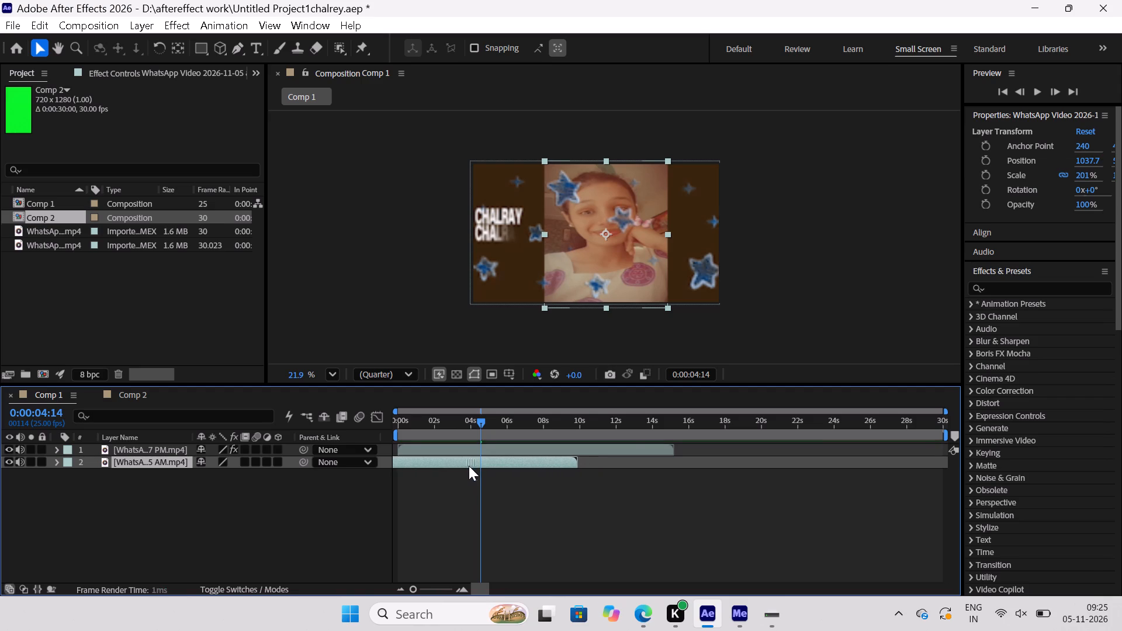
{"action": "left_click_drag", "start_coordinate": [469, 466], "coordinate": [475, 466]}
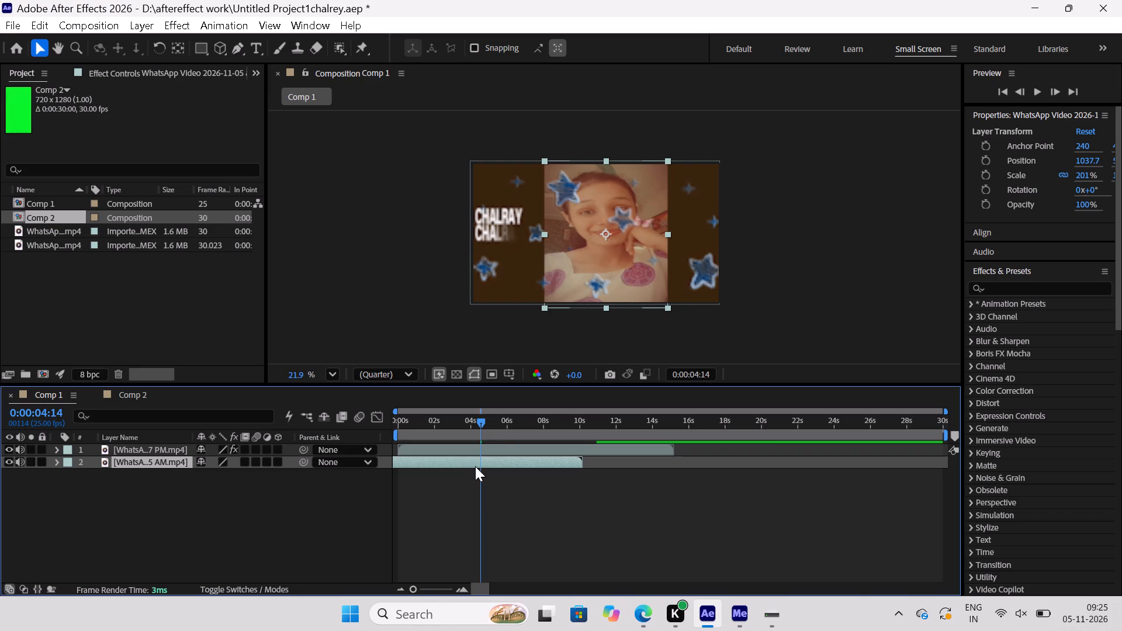
Play Comp 1 from the start to check the portrait clip's timing against the star and lyric overlay.
{"action": "left_click_drag", "start_coordinate": [481, 422], "coordinate": [441, 428]}
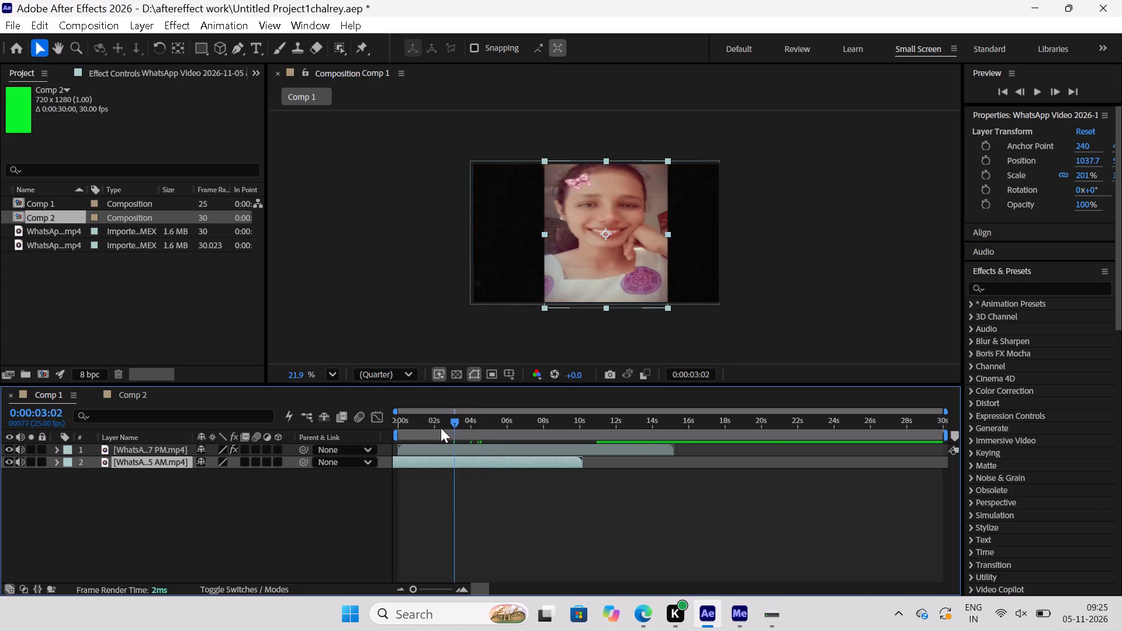
{"action": "left_click_drag", "start_coordinate": [441, 428], "coordinate": [385, 428]}
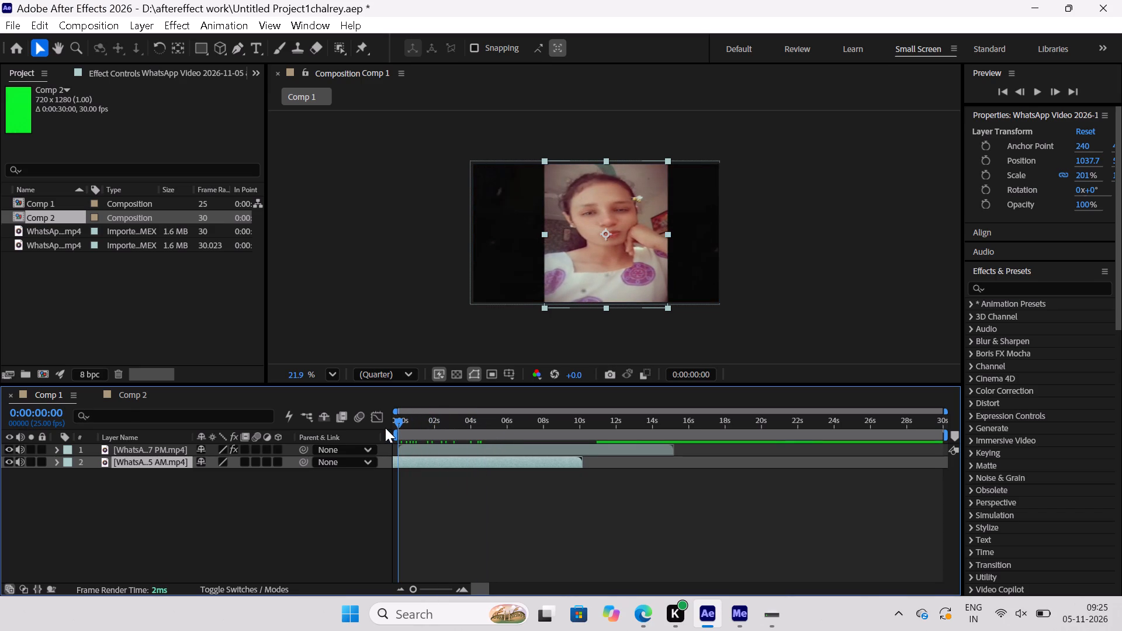
{"action": "key", "text": "space"}
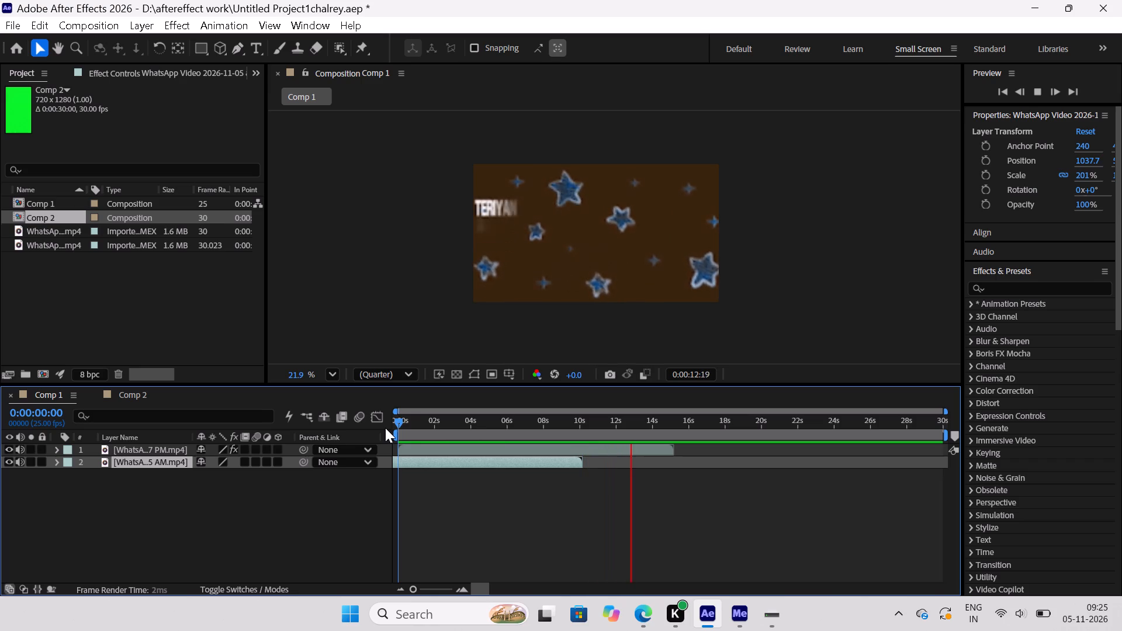
{"action": "key", "text": "space"}
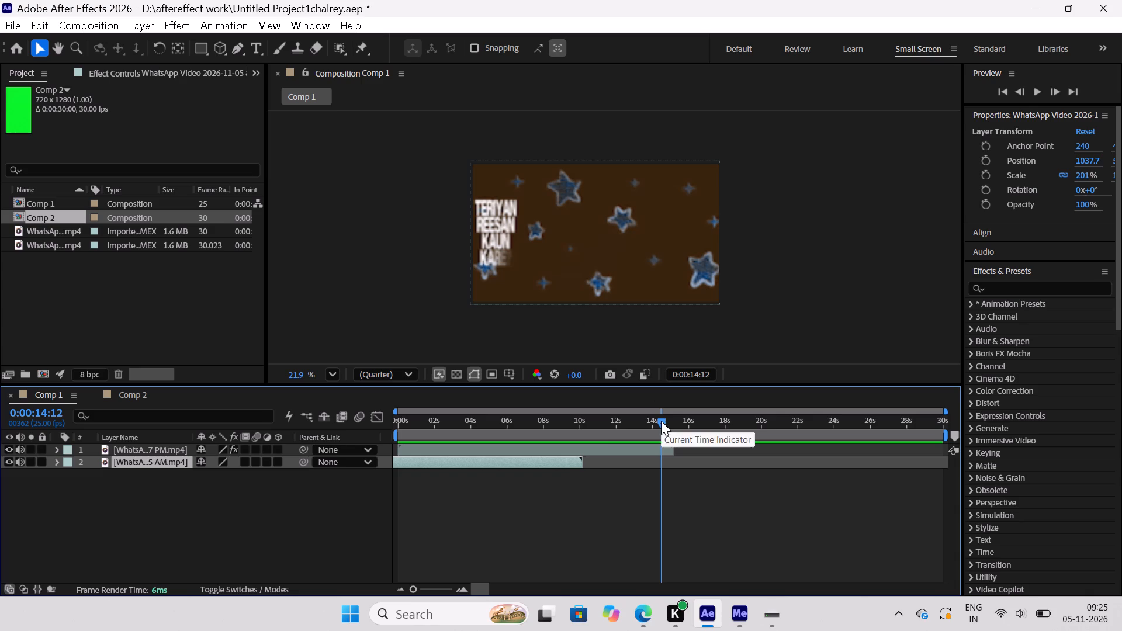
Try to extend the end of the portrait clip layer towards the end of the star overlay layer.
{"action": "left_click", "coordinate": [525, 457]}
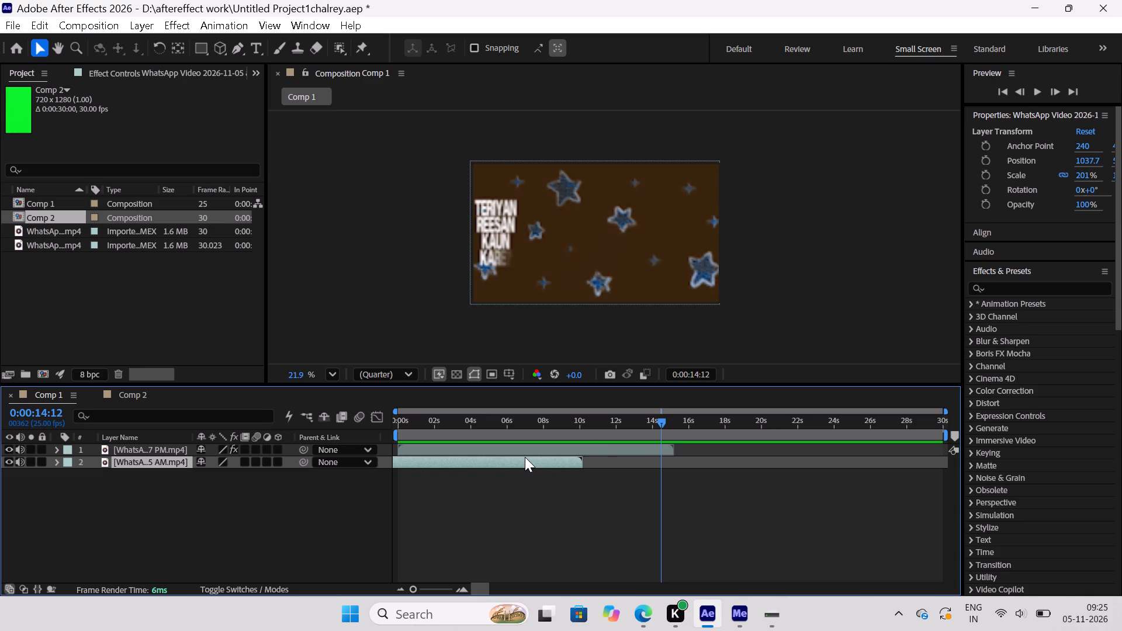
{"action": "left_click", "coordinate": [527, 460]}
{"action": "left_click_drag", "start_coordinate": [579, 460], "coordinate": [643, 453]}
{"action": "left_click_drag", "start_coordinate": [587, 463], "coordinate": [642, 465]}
Reposition the portrait clip layer in time so that it starts at 0 s, aligned with the star overlay layer.
{"action": "left_click_drag", "start_coordinate": [549, 462], "coordinate": [637, 456]}
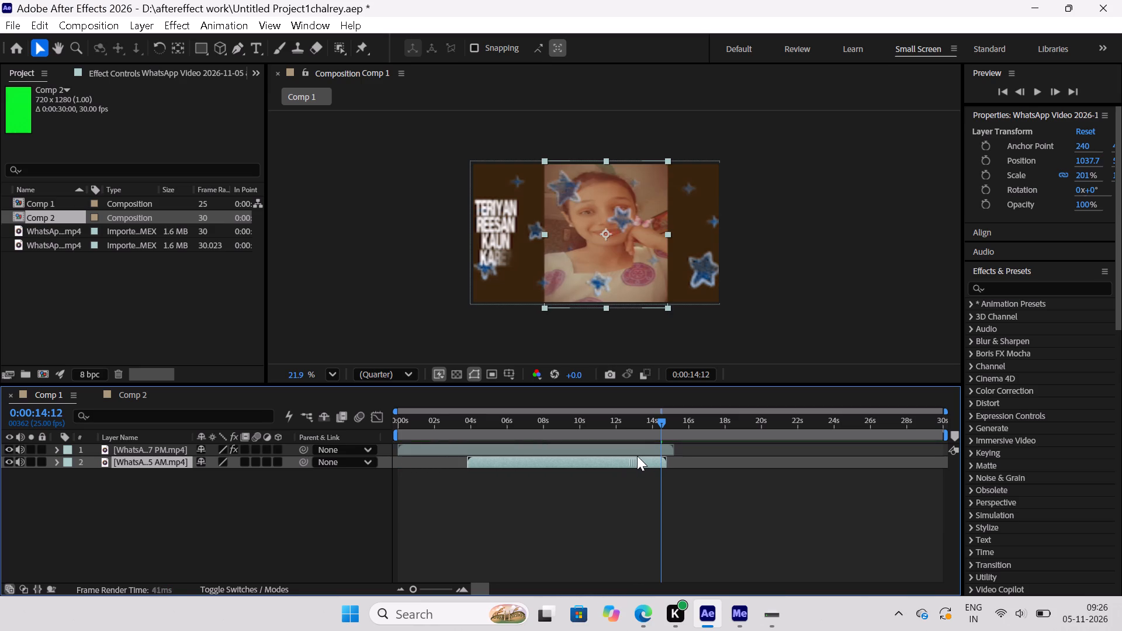
{"action": "left_click_drag", "start_coordinate": [637, 456], "coordinate": [569, 467]}
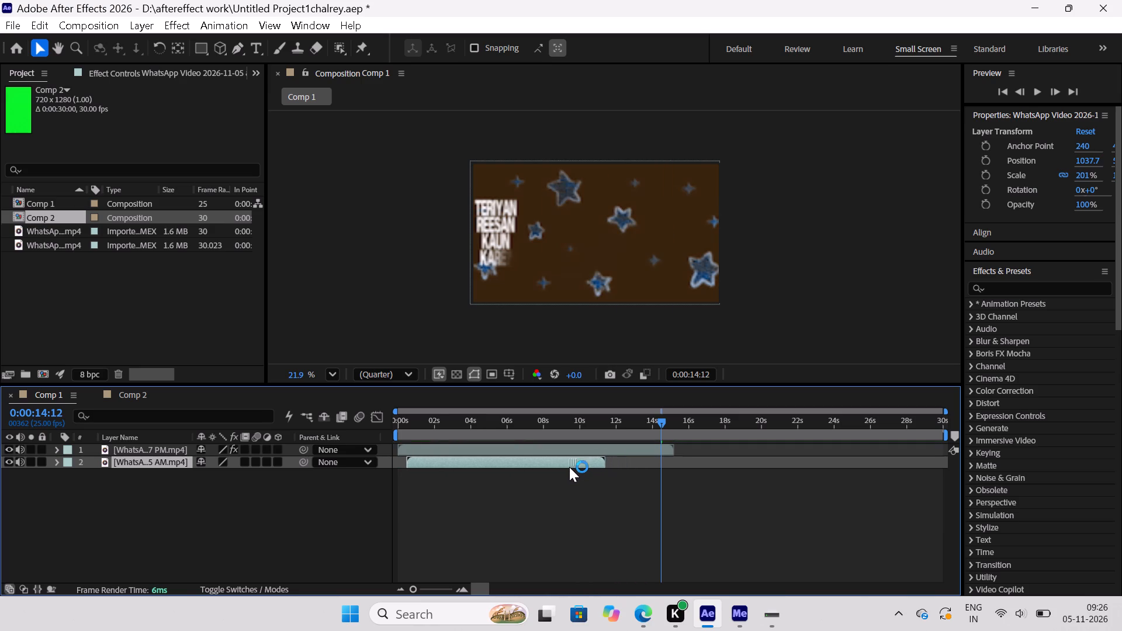
{"action": "left_click_drag", "start_coordinate": [569, 467], "coordinate": [566, 467]}
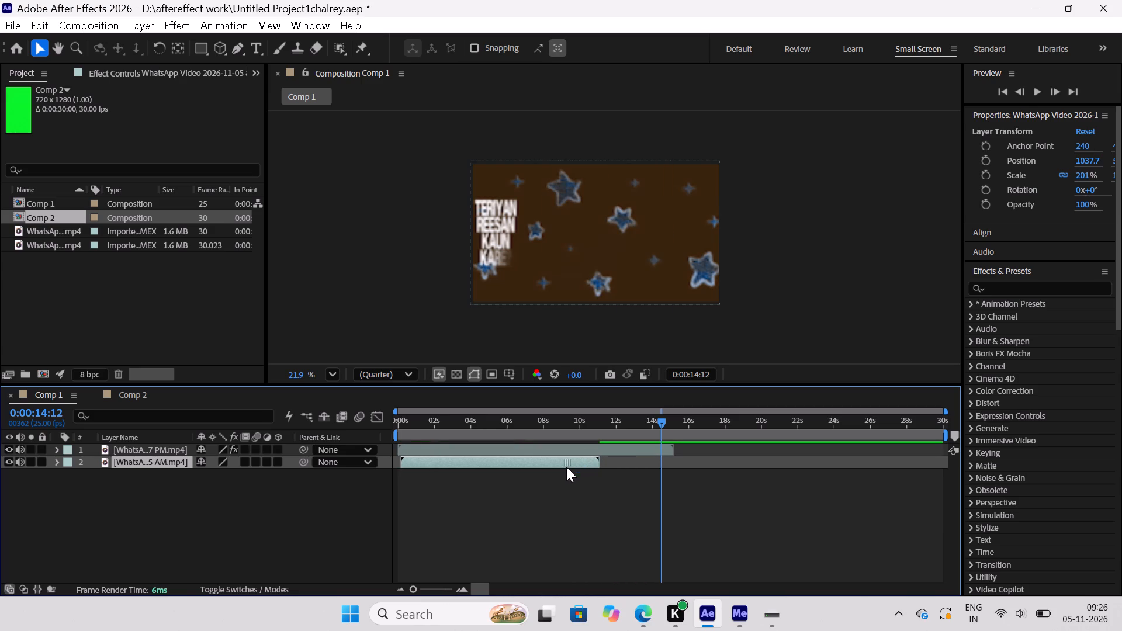
{"action": "left_click_drag", "start_coordinate": [566, 467], "coordinate": [563, 470]}
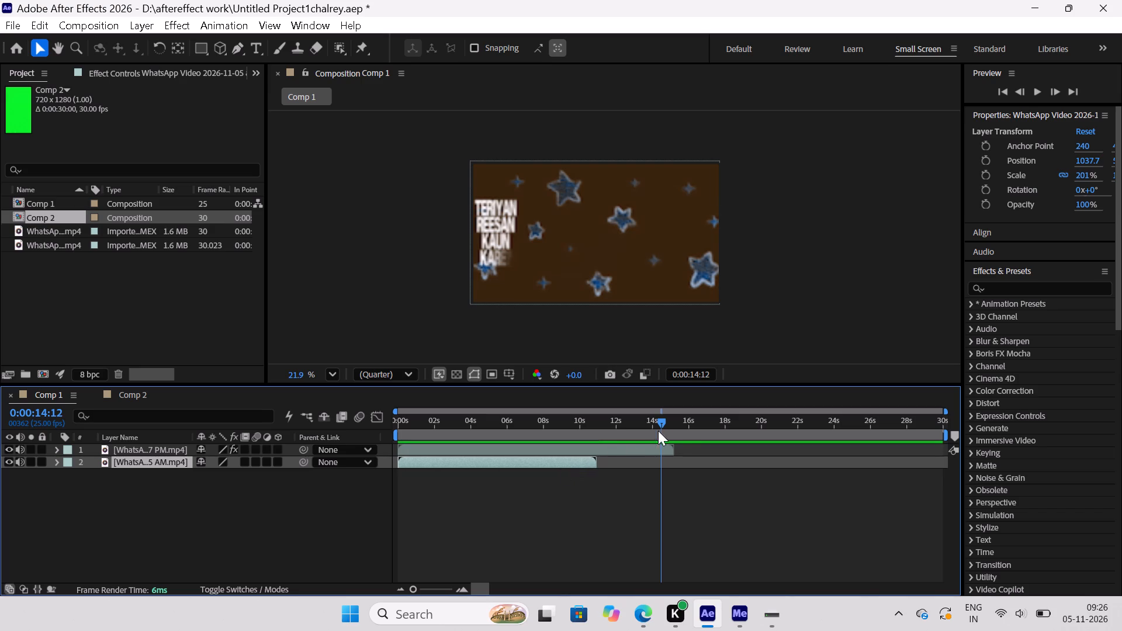
Scrub Comp 1 back to the start to review the overlay with the realigned portrait clip.
{"action": "left_click_drag", "start_coordinate": [660, 421], "coordinate": [555, 432]}
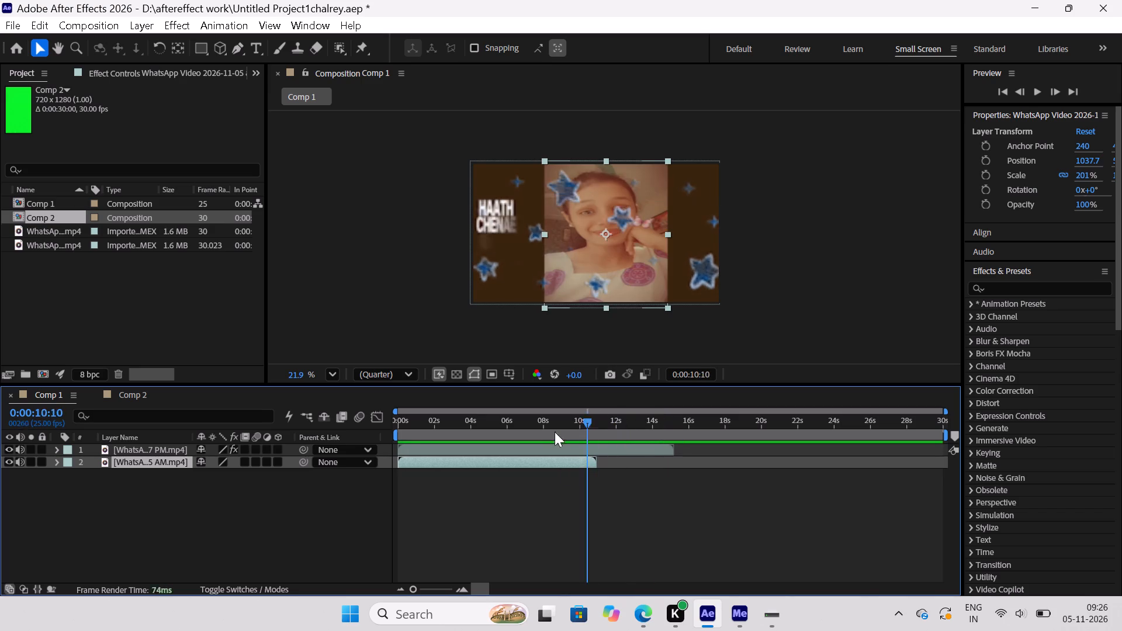
{"action": "left_click_drag", "start_coordinate": [555, 432], "coordinate": [392, 447]}
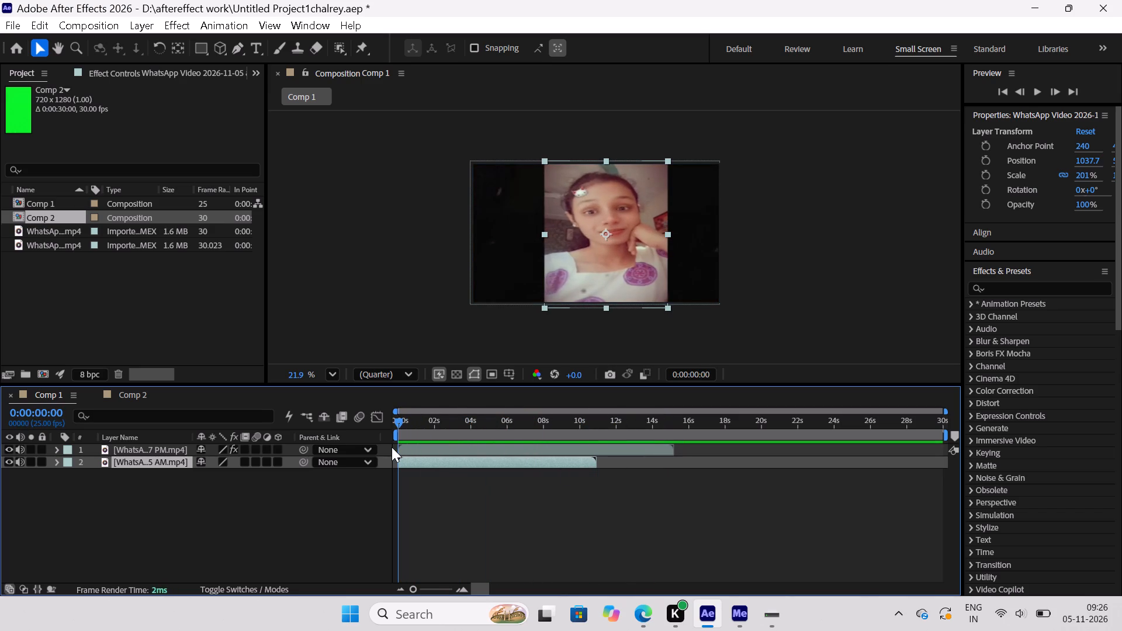
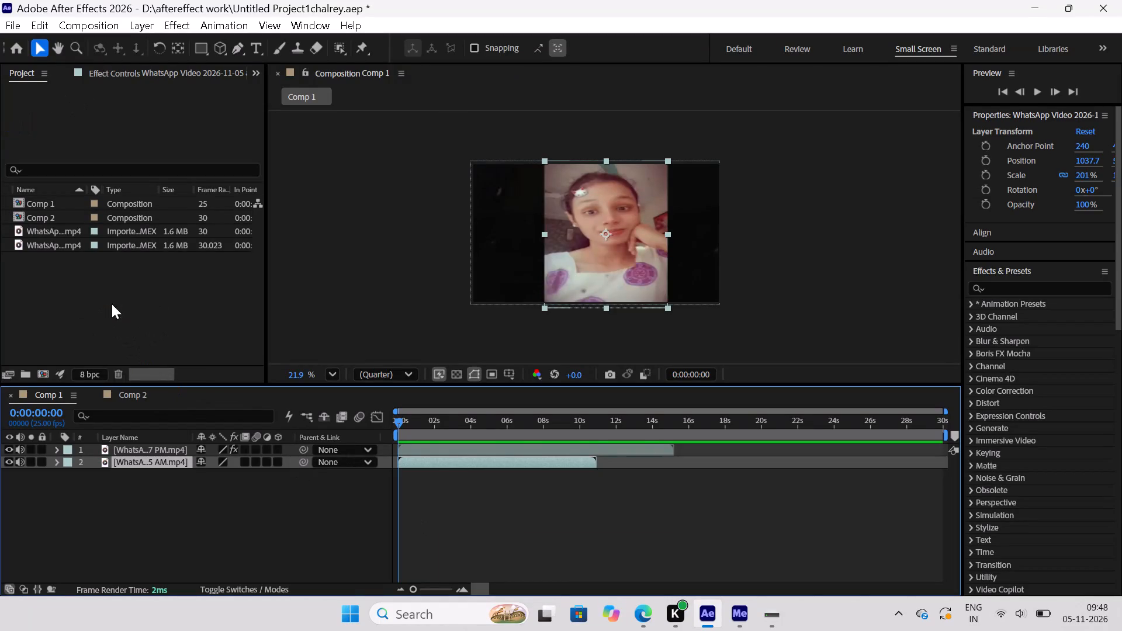
Import the green-screen lyric video WhatsApp Video 2026-11-05 at 9.27.44 AM.mp4 from the file explorer into the After Effects project.
{"action": "left_click", "coordinate": [740, 627]}
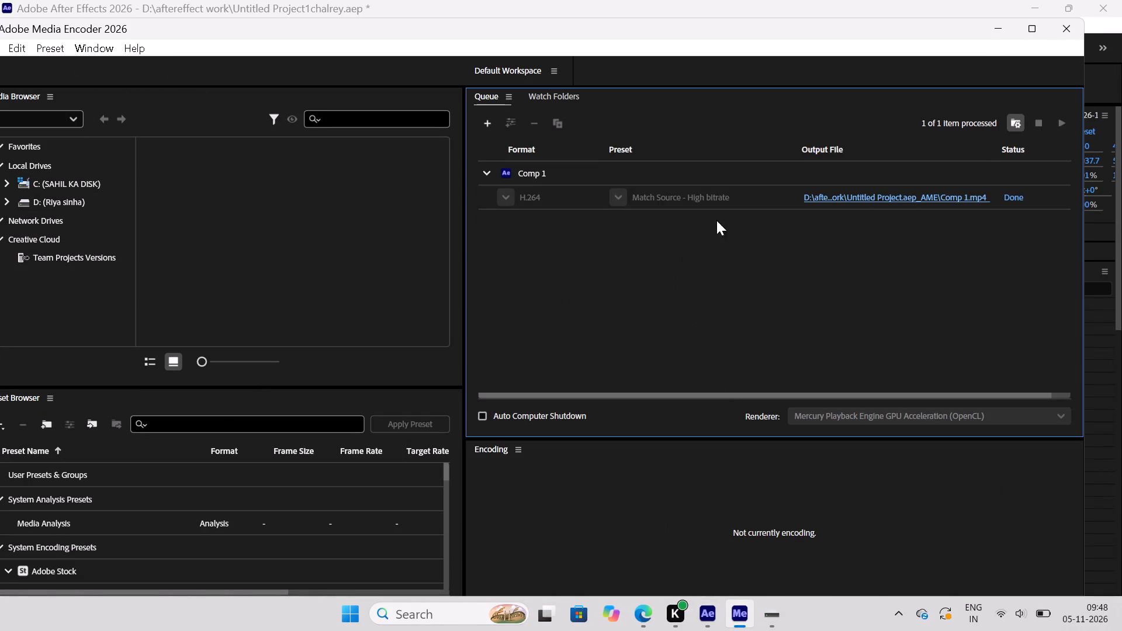
{"action": "left_click", "coordinate": [760, 630]}
{"action": "left_click", "coordinate": [701, 619]}
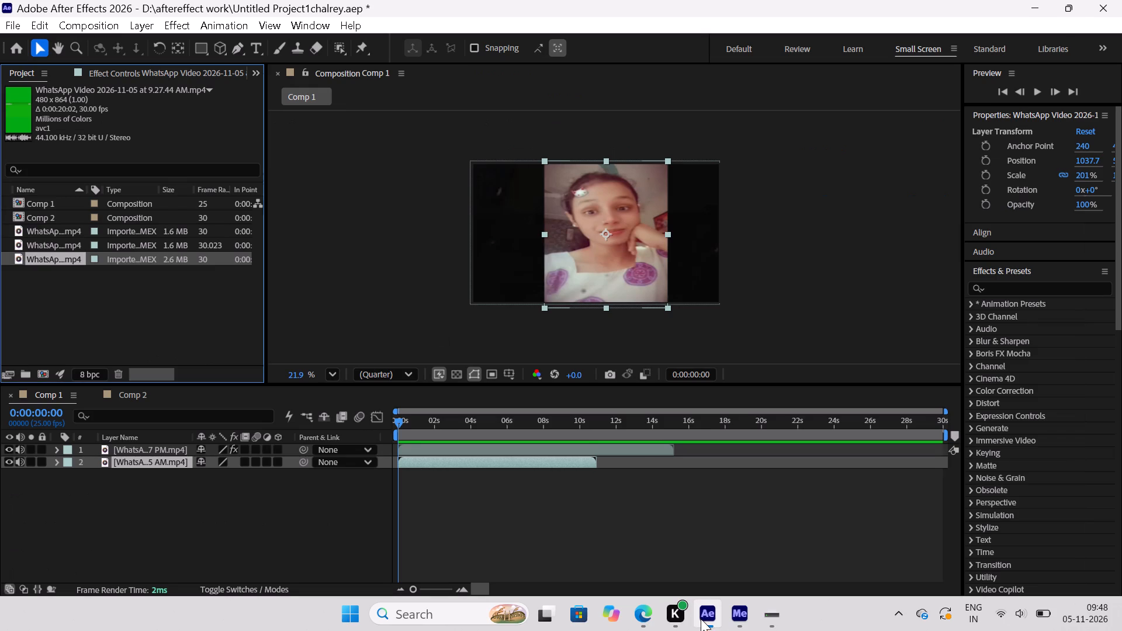
Delete the green-screen star overlay layer from Comp 2.
{"action": "left_click", "coordinate": [141, 394]}
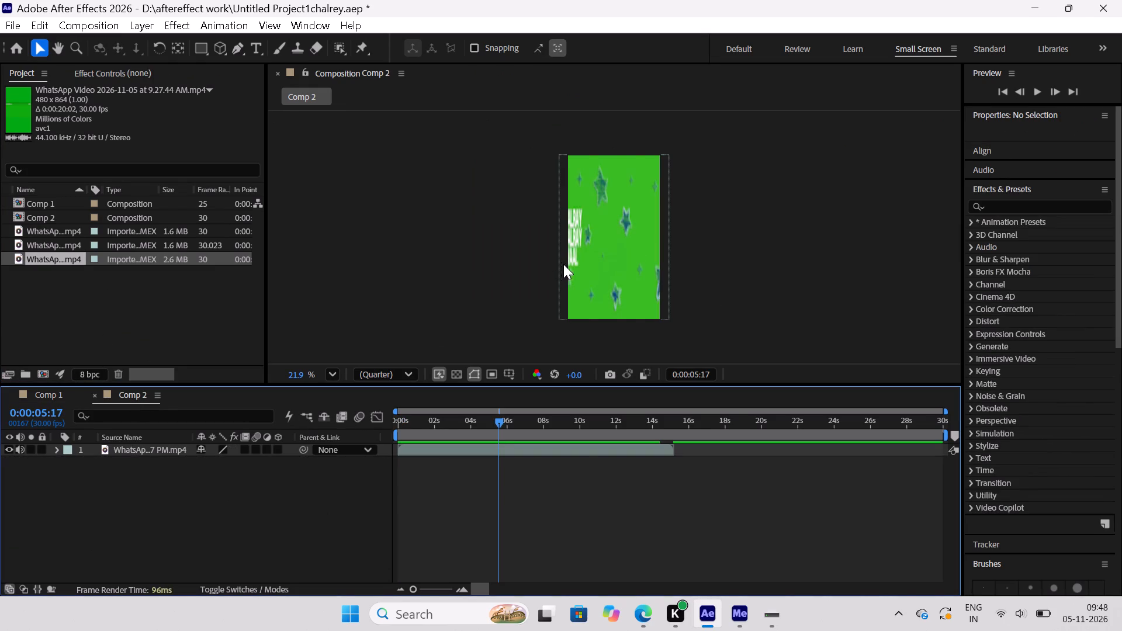
{"action": "left_click", "coordinate": [559, 268]}
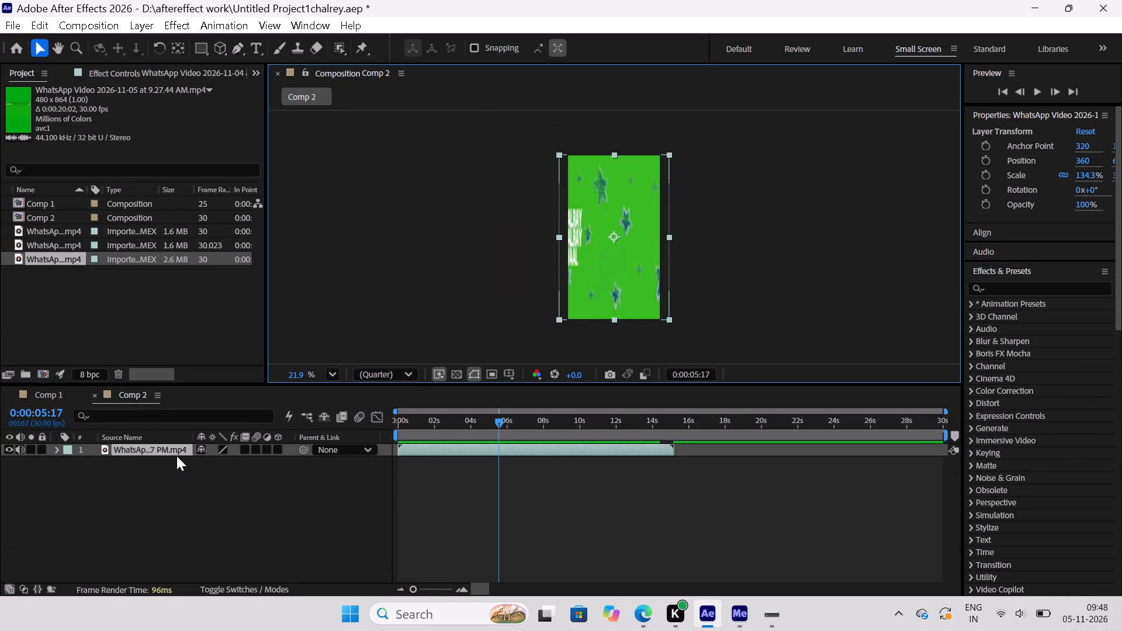
{"action": "key", "text": "Delete"}
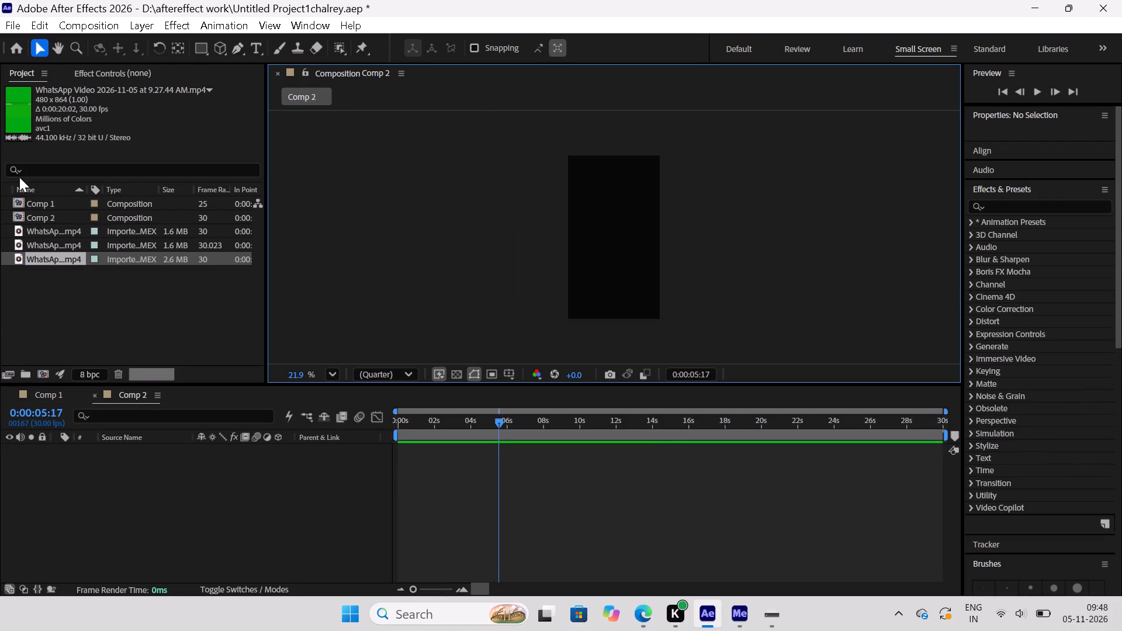
Add the newly imported 9.27.44 AM green-screen lyric clip to Comp 2 as a layer.
{"action": "left_click_drag", "start_coordinate": [52, 256], "coordinate": [167, 457]}
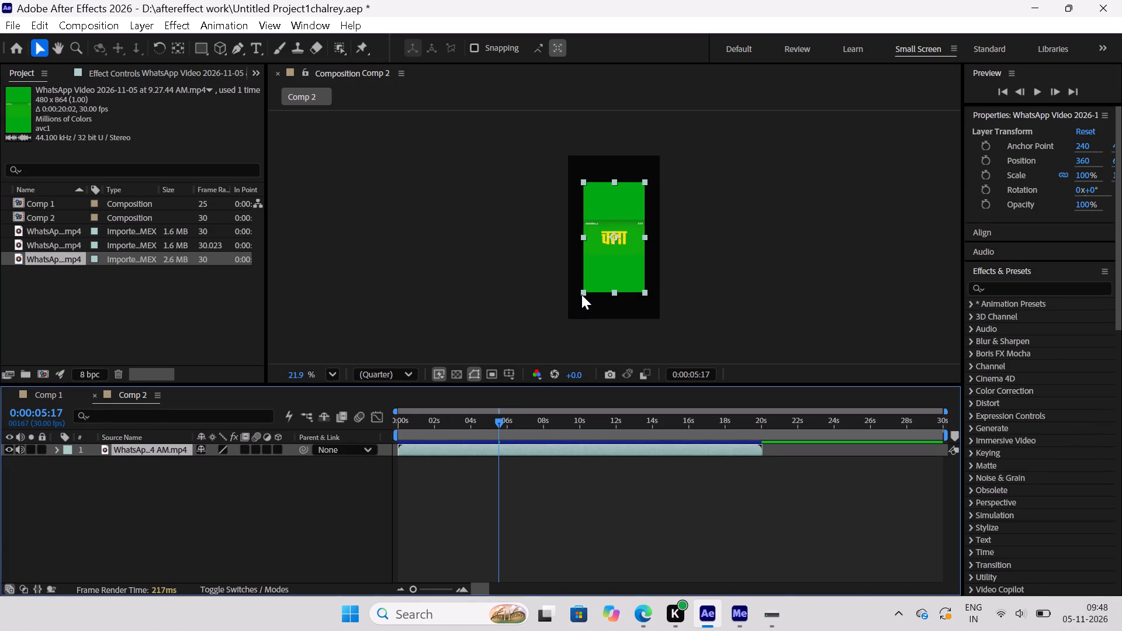
Scale the 9.27.44 AM green-screen lyric layer in Comp 2 to 220% so it covers the whole frame.
{"action": "left_click_drag", "start_coordinate": [581, 294], "coordinate": [566, 315]}
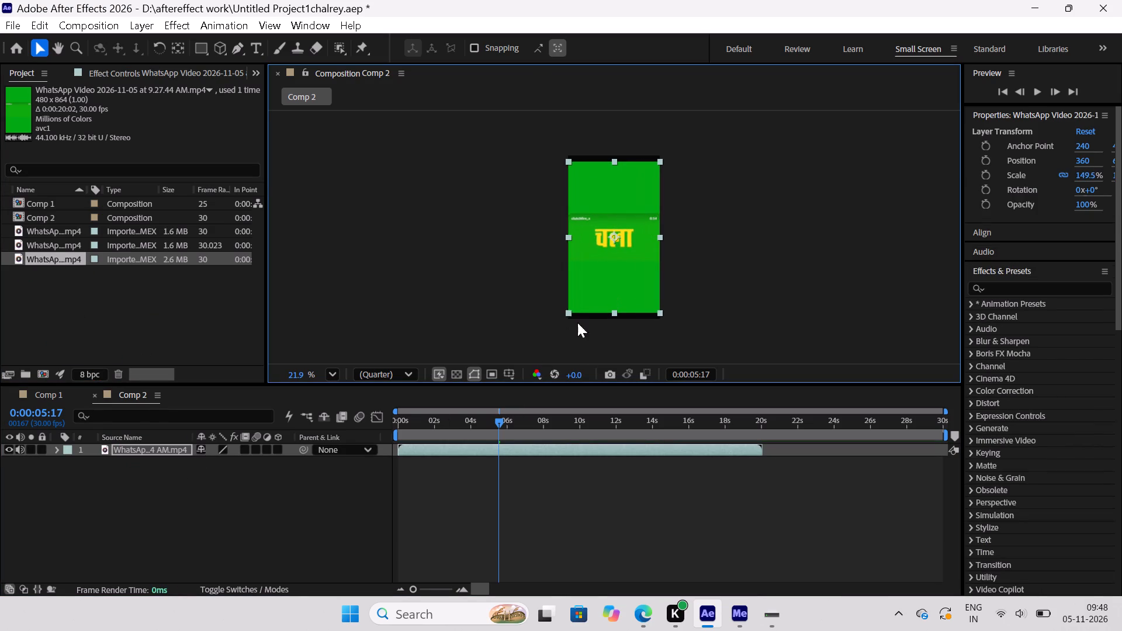
{"action": "key", "text": "ctrl+z"}
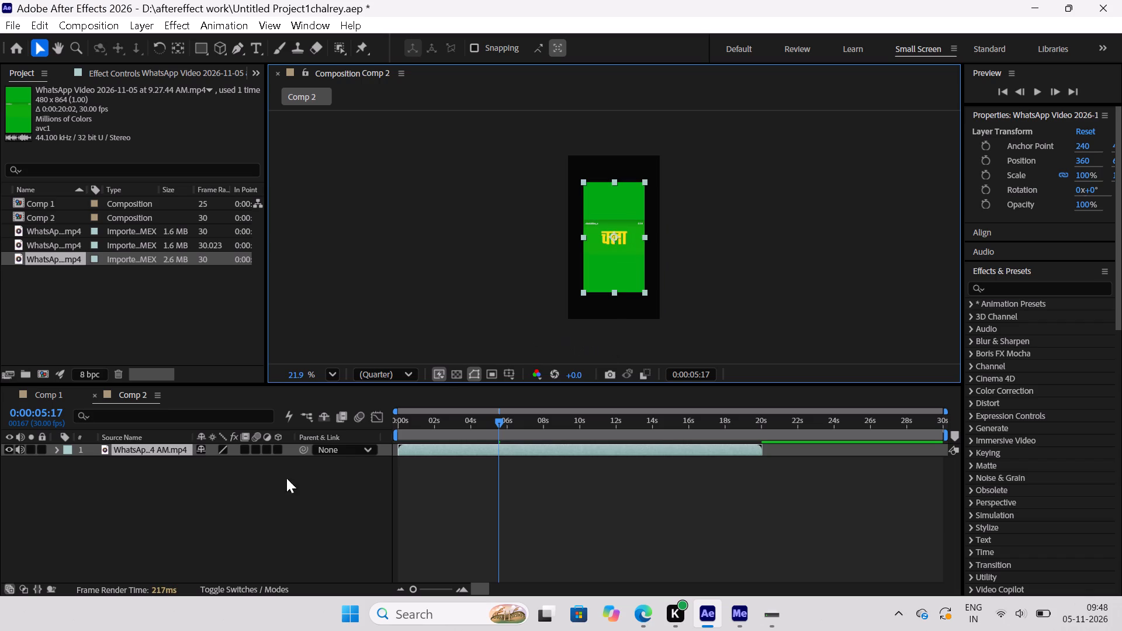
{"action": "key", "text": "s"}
{"action": "left_click_drag", "start_coordinate": [216, 467], "coordinate": [222, 466], "text": "shift"}
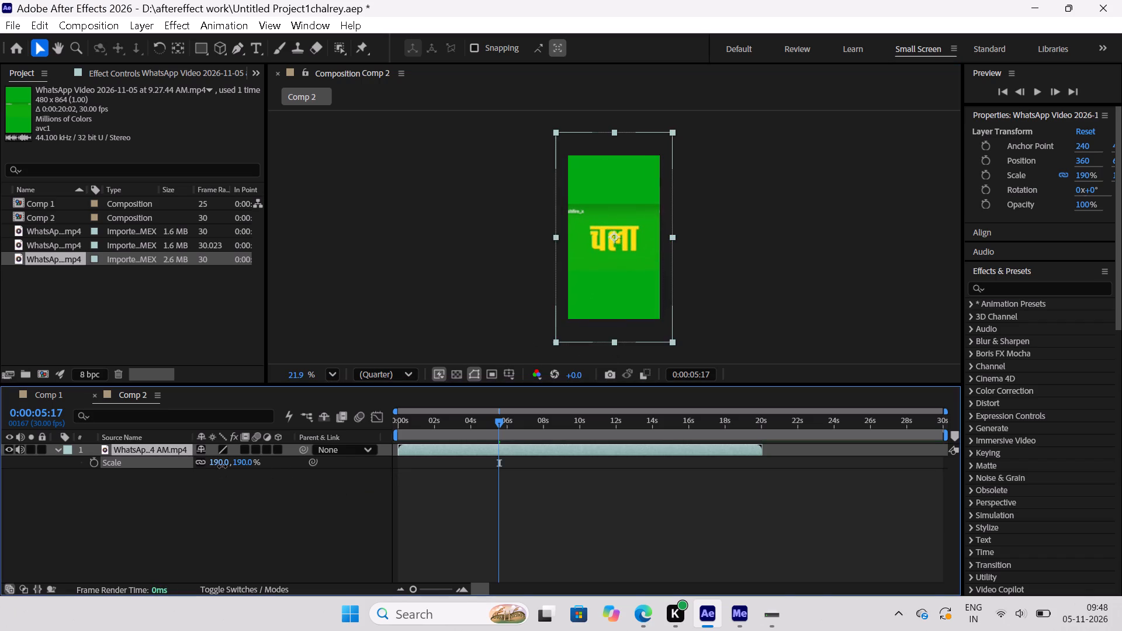
{"action": "left_click_drag", "start_coordinate": [222, 466], "coordinate": [224, 466], "text": "shift"}
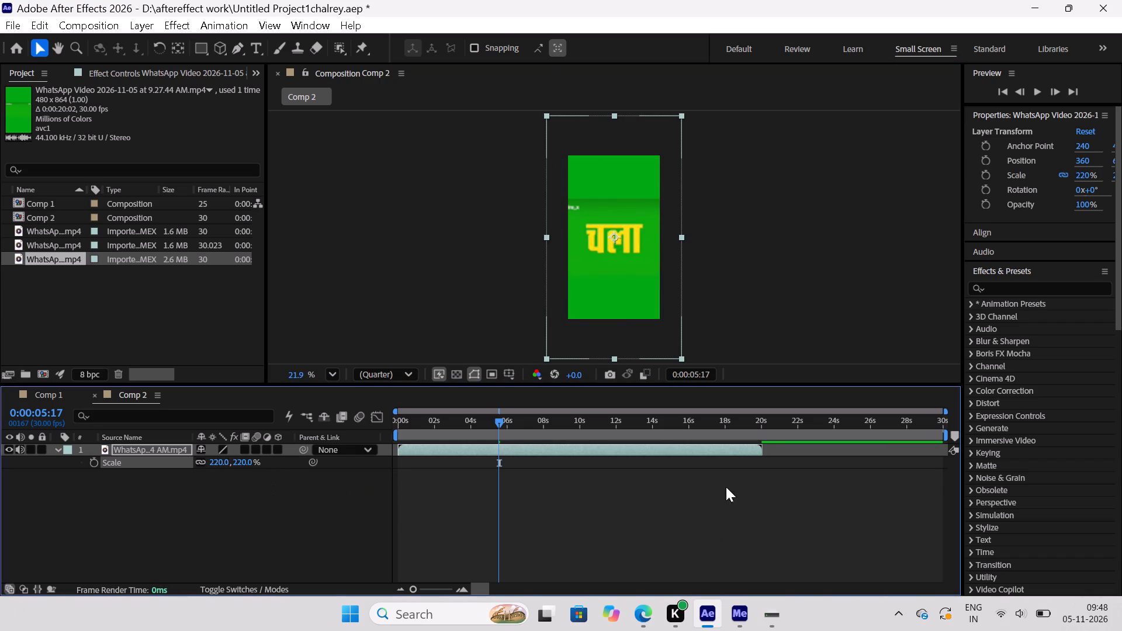
{"action": "left_click", "coordinate": [779, 300]}
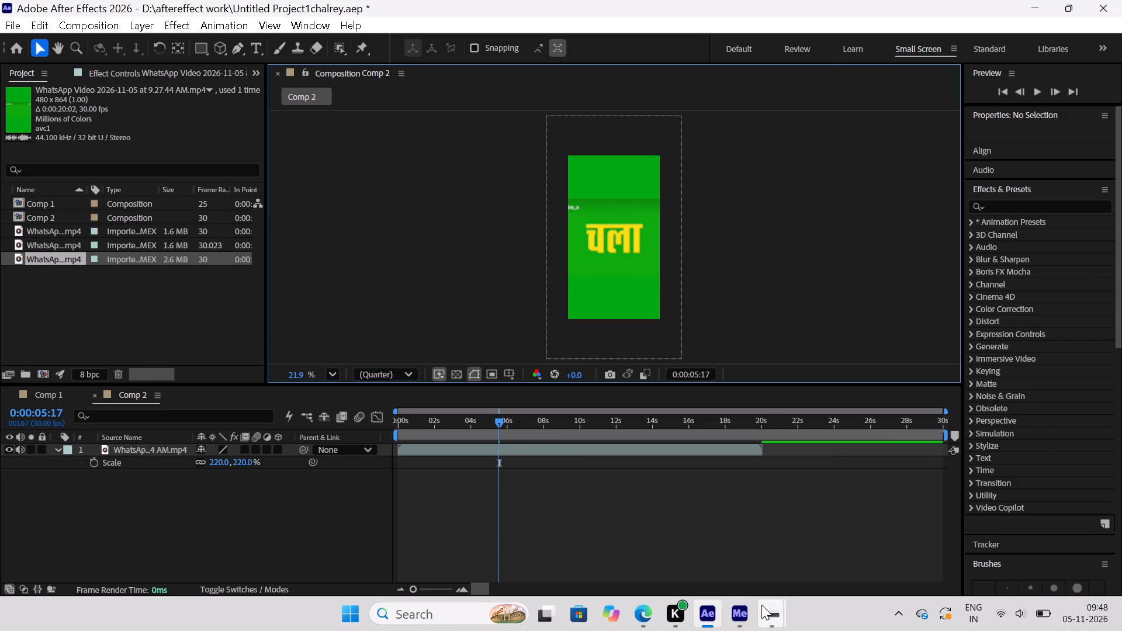
Import the portrait video WhatsApp Video 2026-11-05 at 9.27.43 AM.mp4 from the Edge downloads into the After Effects project.
{"action": "left_click", "coordinate": [645, 606]}
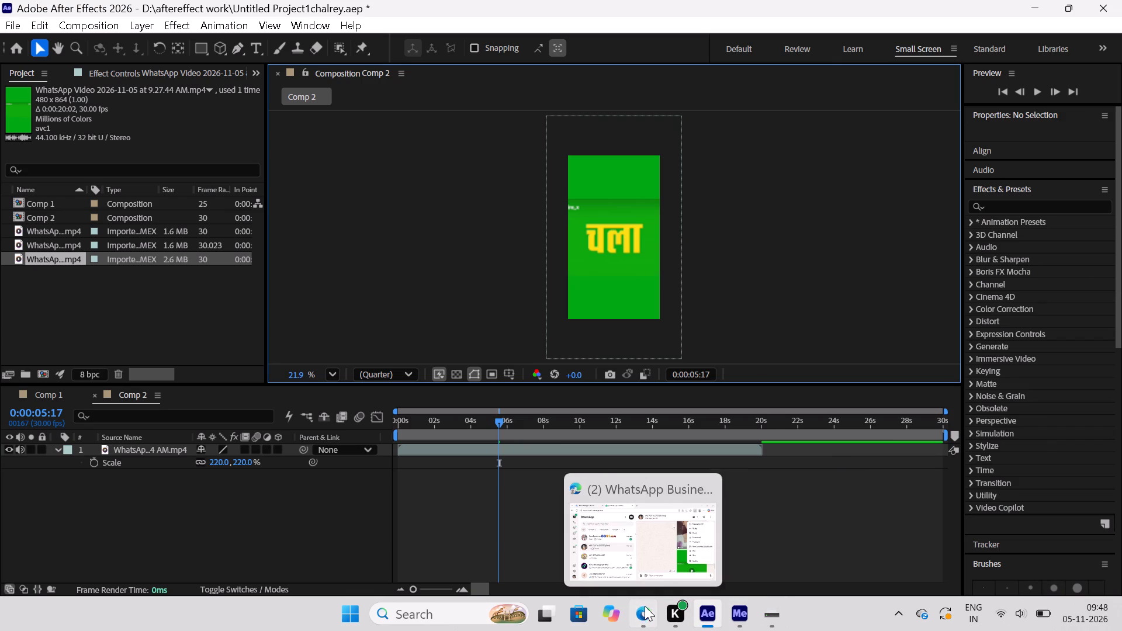
{"action": "left_click_drag", "start_coordinate": [797, 209], "coordinate": [749, 616]}
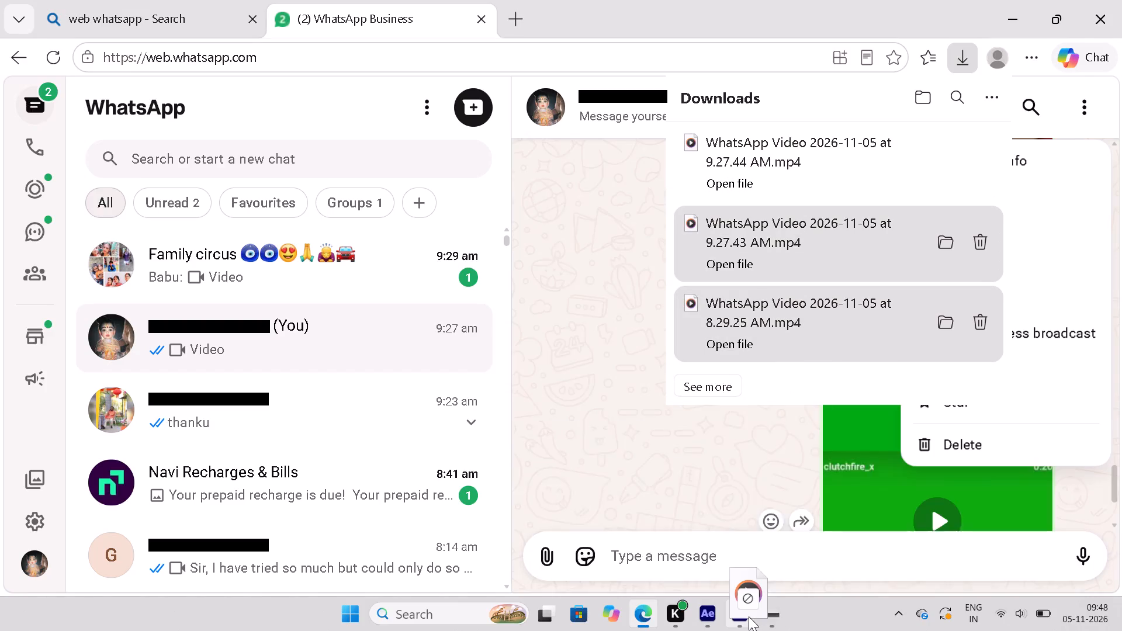
{"action": "left_click_drag", "start_coordinate": [749, 616], "coordinate": [188, 337]}
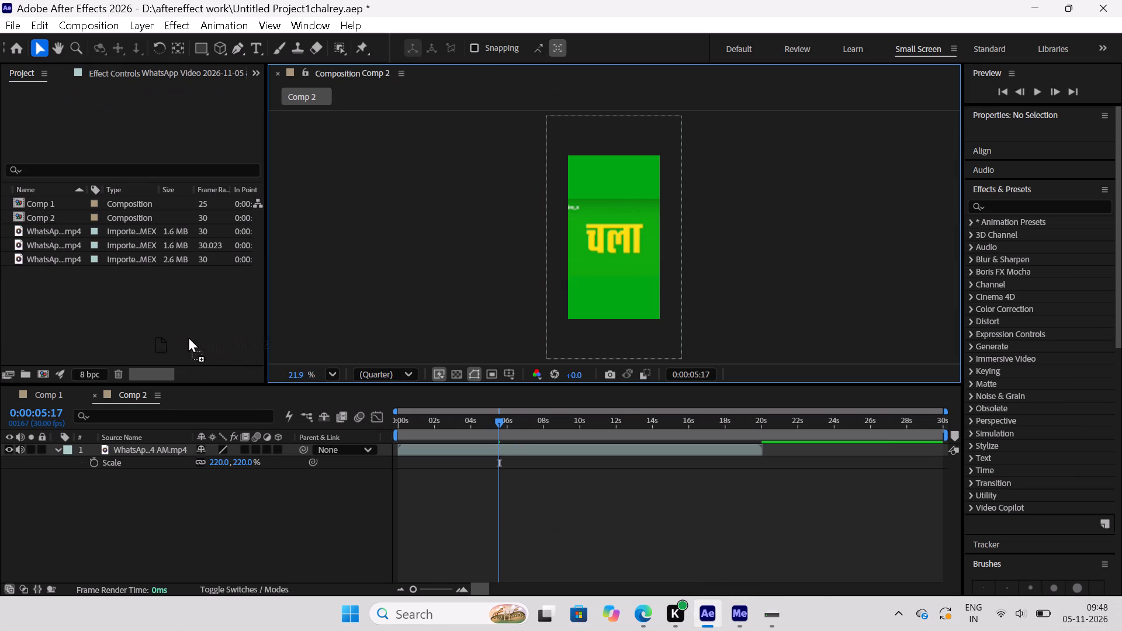
{"action": "left_click_drag", "start_coordinate": [188, 337], "coordinate": [186, 315]}
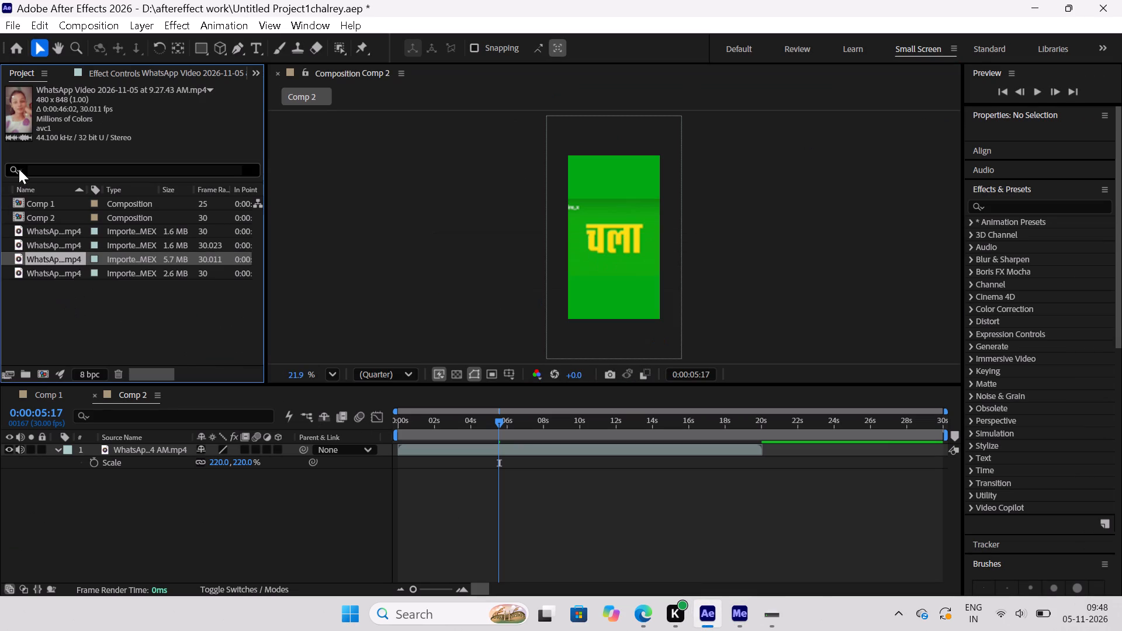
Add the 9.27.43 AM portrait clip to Comp 2 and place it above the green-screen lyric layer.
{"action": "left_click_drag", "start_coordinate": [43, 262], "coordinate": [147, 478]}
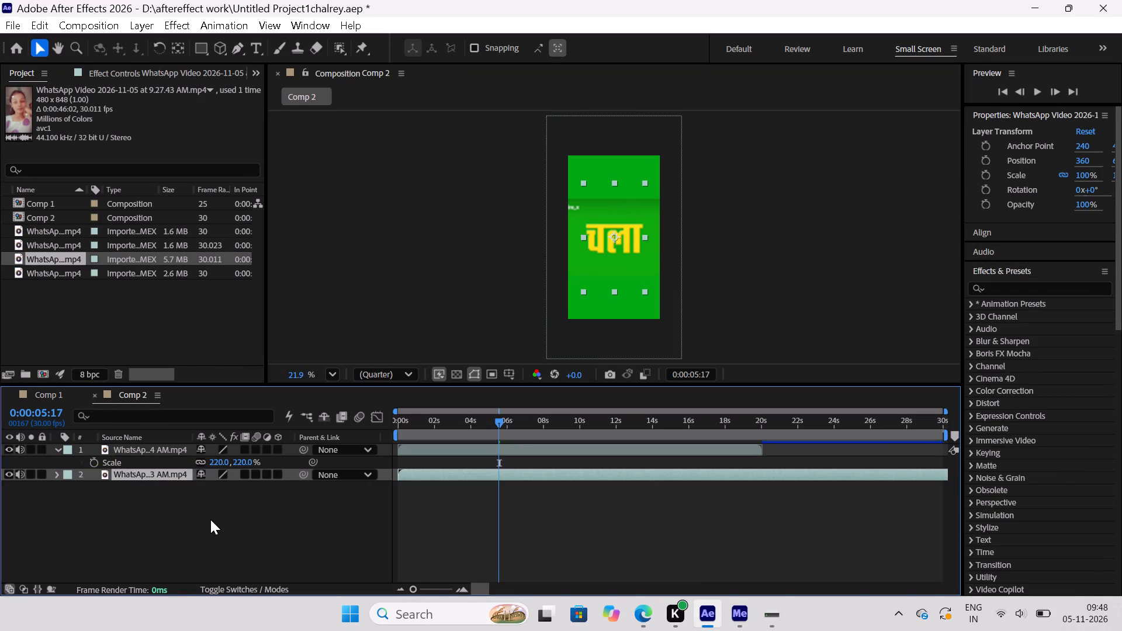
{"action": "left_click_drag", "start_coordinate": [143, 469], "coordinate": [143, 431]}
{"action": "left_click_drag", "start_coordinate": [143, 431], "coordinate": [143, 448]}
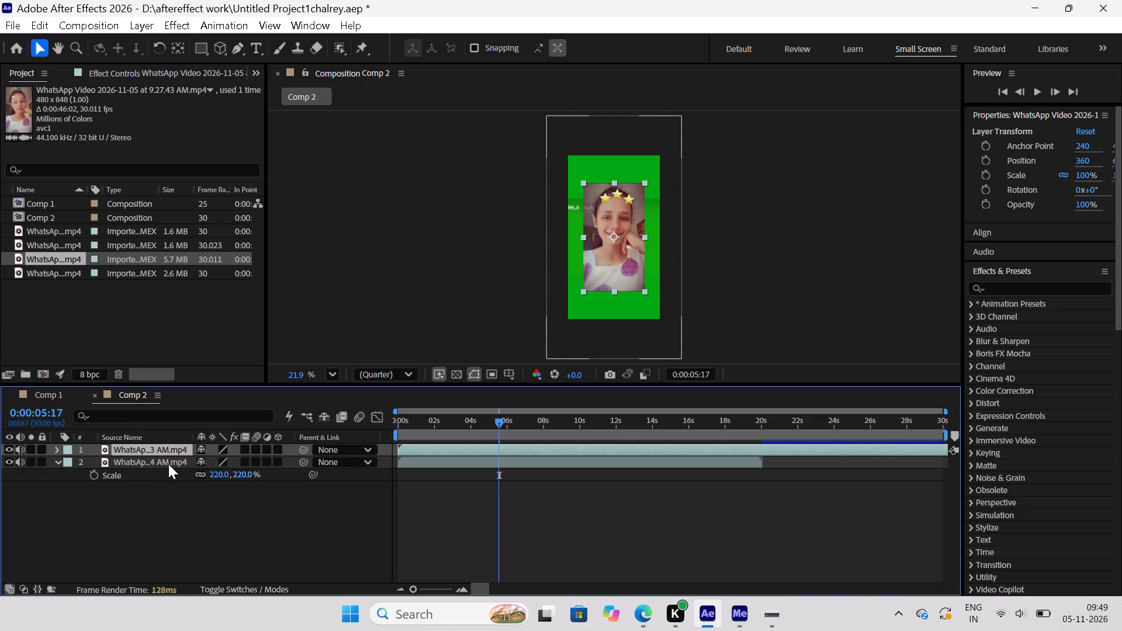
Scale the 9.27.43 AM portrait layer in Comp 2 to 160% so it fills the frame.
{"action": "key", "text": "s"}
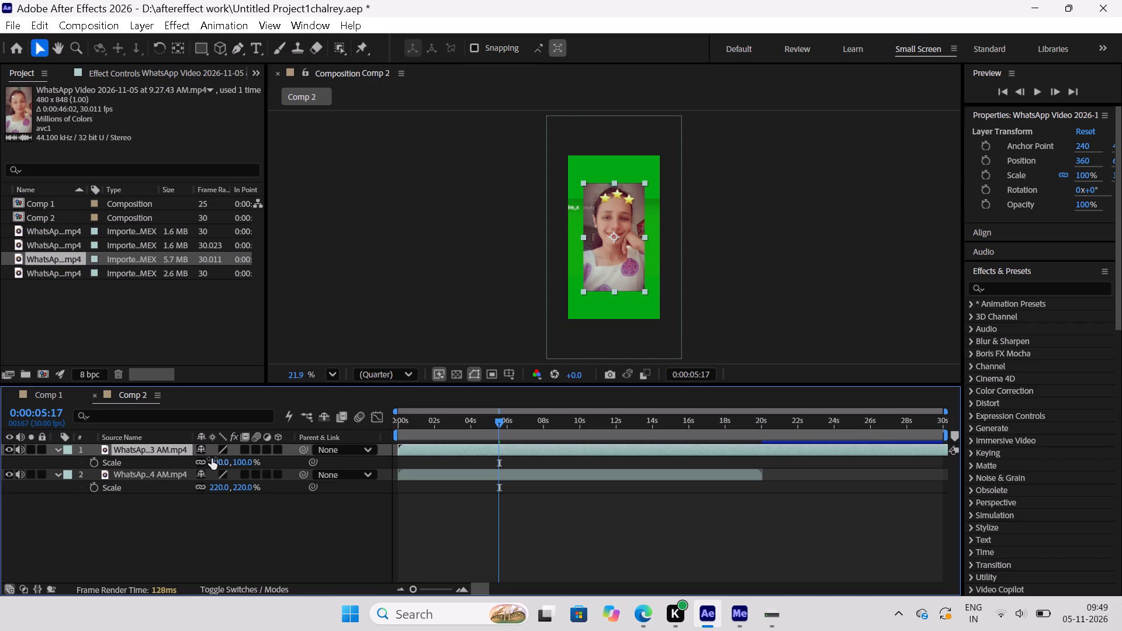
{"action": "left_click_drag", "start_coordinate": [212, 459], "coordinate": [220, 463], "text": "shift"}
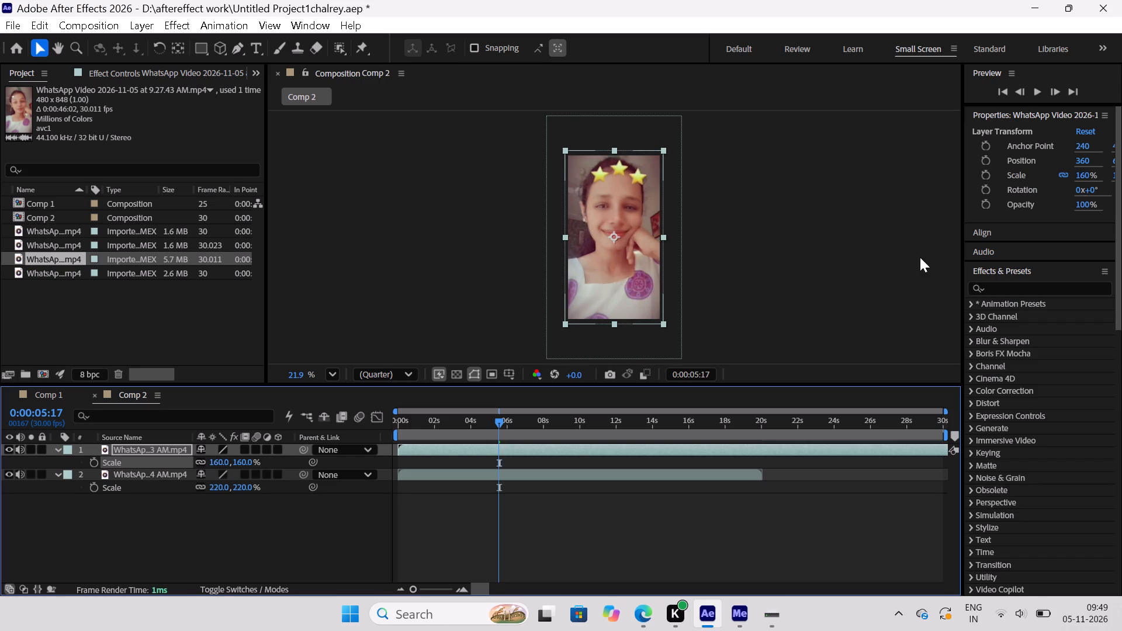
{"action": "left_click", "coordinate": [849, 253]}
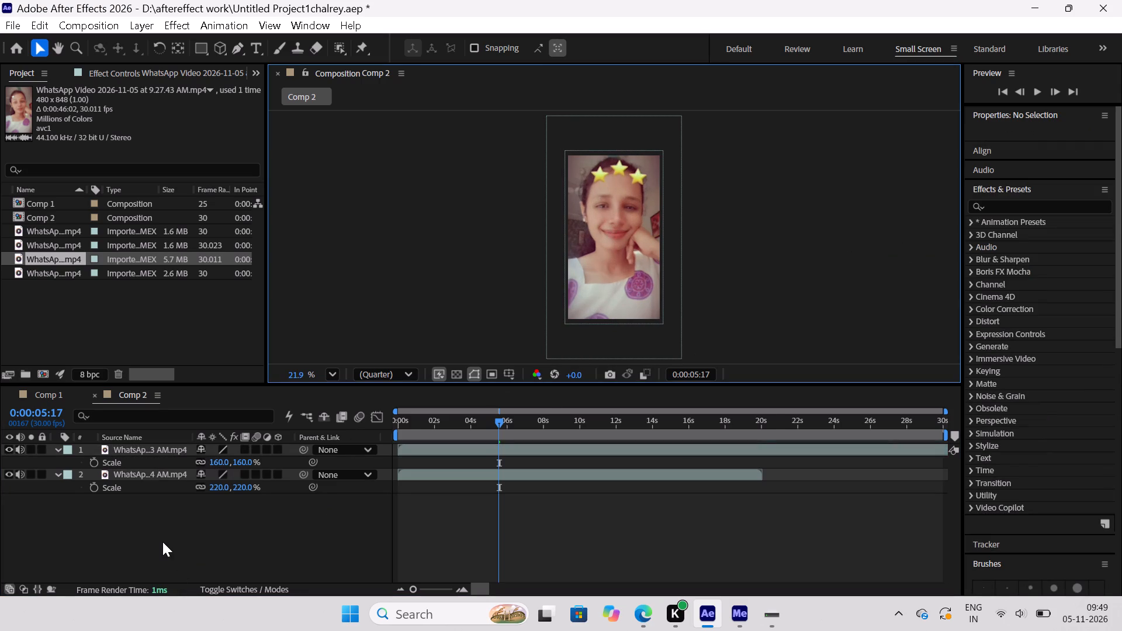
Select the 9.27.44 AM green-screen lyric layer beneath the portrait clip in Comp 2.
{"action": "left_click", "coordinate": [162, 542]}
{"action": "left_click", "coordinate": [144, 472]}
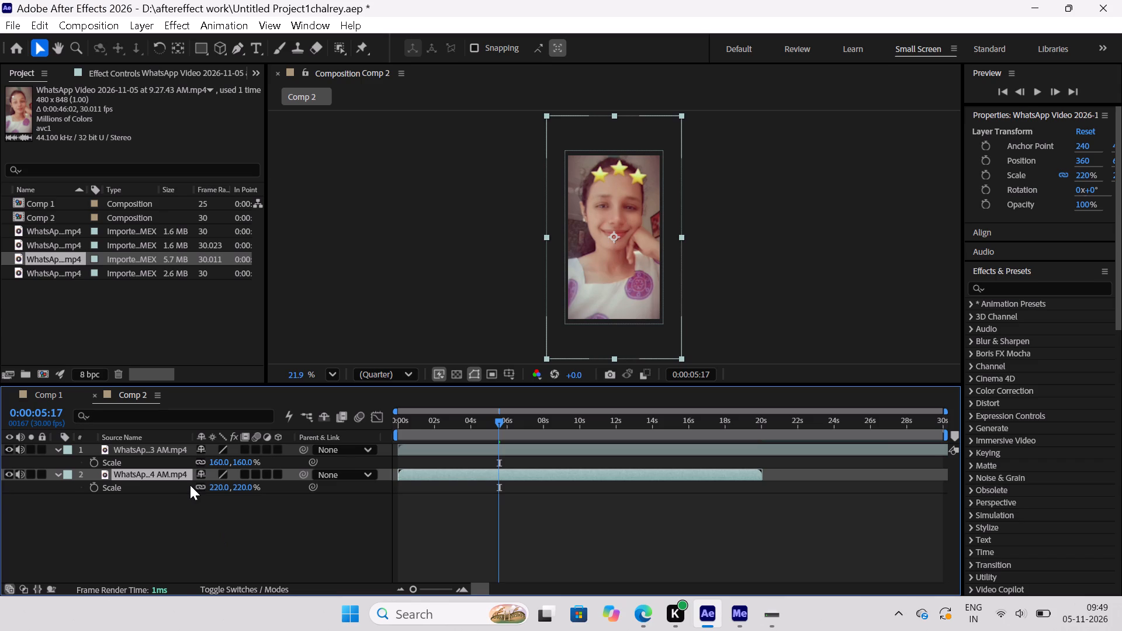
Move the portrait clip layer below the green-screen lyric layer in Comp 2's layer stack.
{"action": "left_click", "coordinate": [146, 446]}
{"action": "left_click_drag", "start_coordinate": [144, 447], "coordinate": [144, 501]}
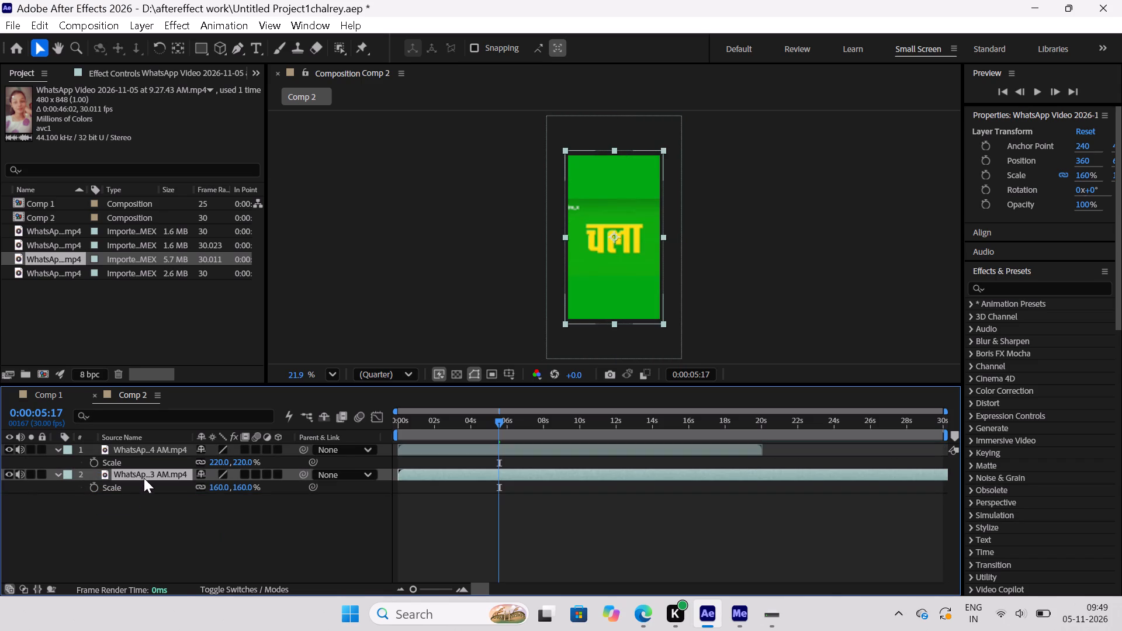
Search the effects for keylight and apply the Keylight spill suppressor preset to the portrait clip layer in Comp 2.
{"action": "left_click", "coordinate": [144, 469]}
{"action": "left_click", "coordinate": [1015, 292]}
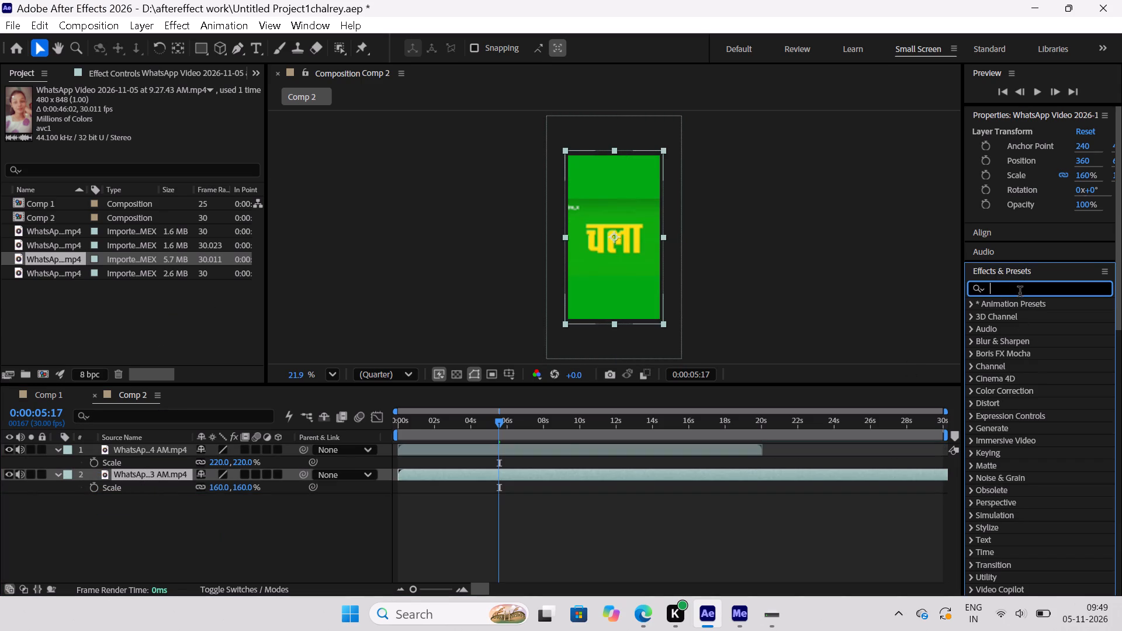
{"action": "type", "text": "ket"}
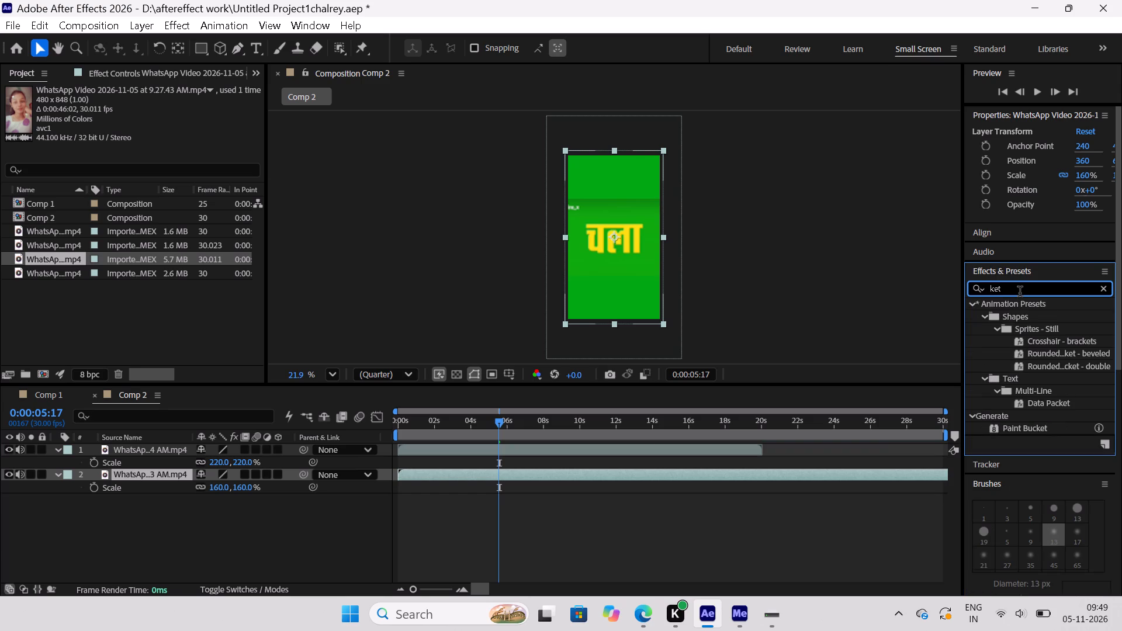
{"action": "key", "text": "BackSpace"}
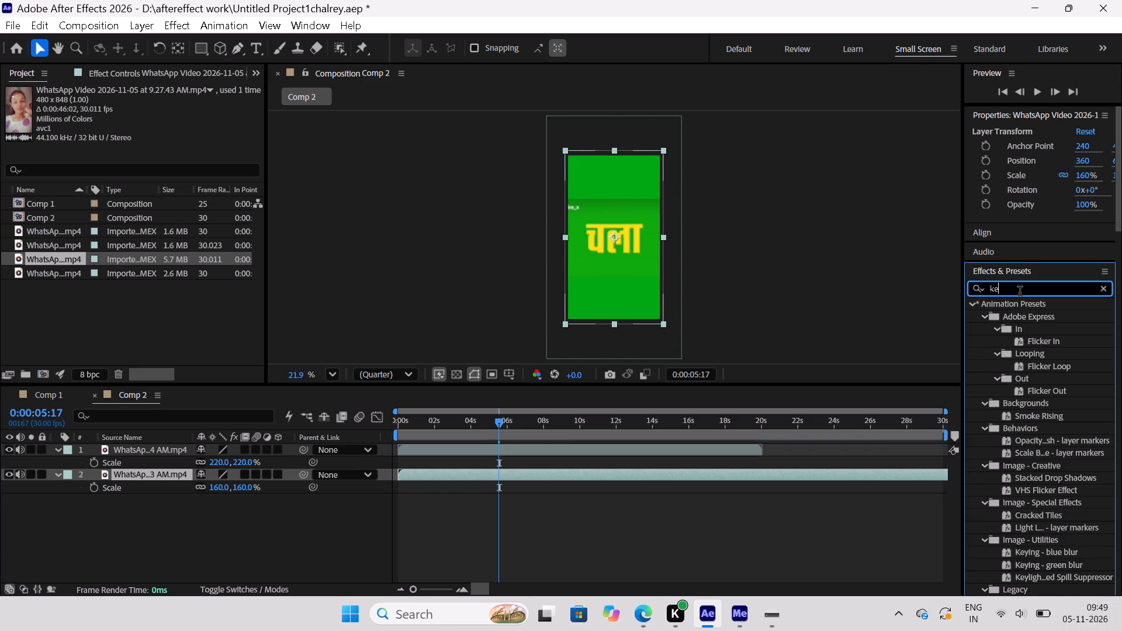
{"action": "type", "text": "ylight"}
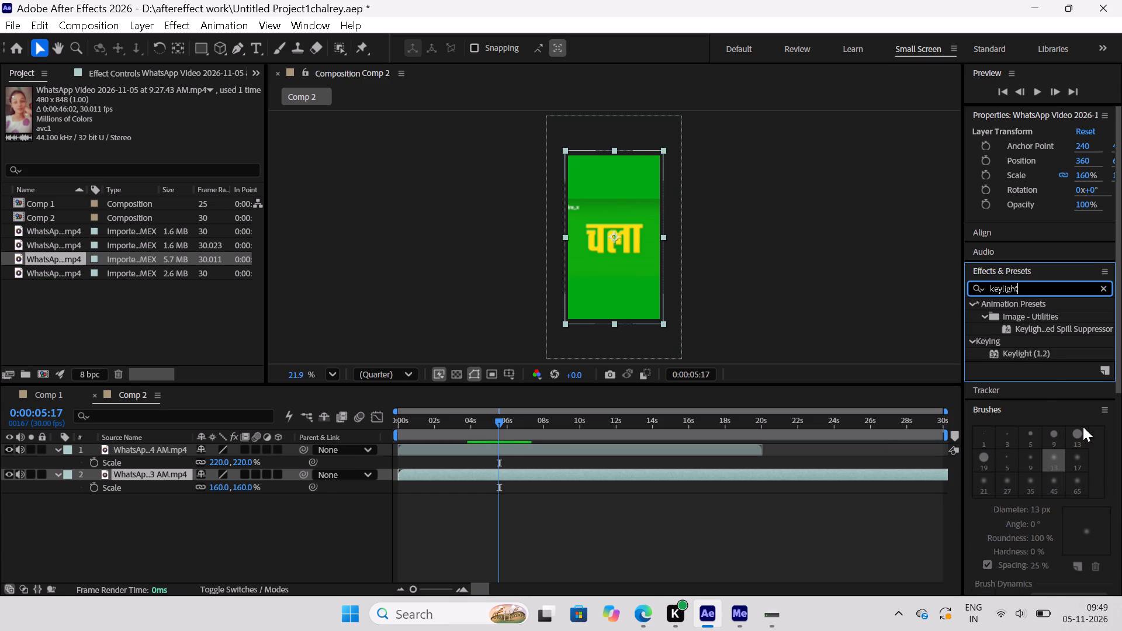
{"action": "left_click", "coordinate": [1039, 331]}
{"action": "left_click_drag", "start_coordinate": [1036, 325], "coordinate": [467, 488]}
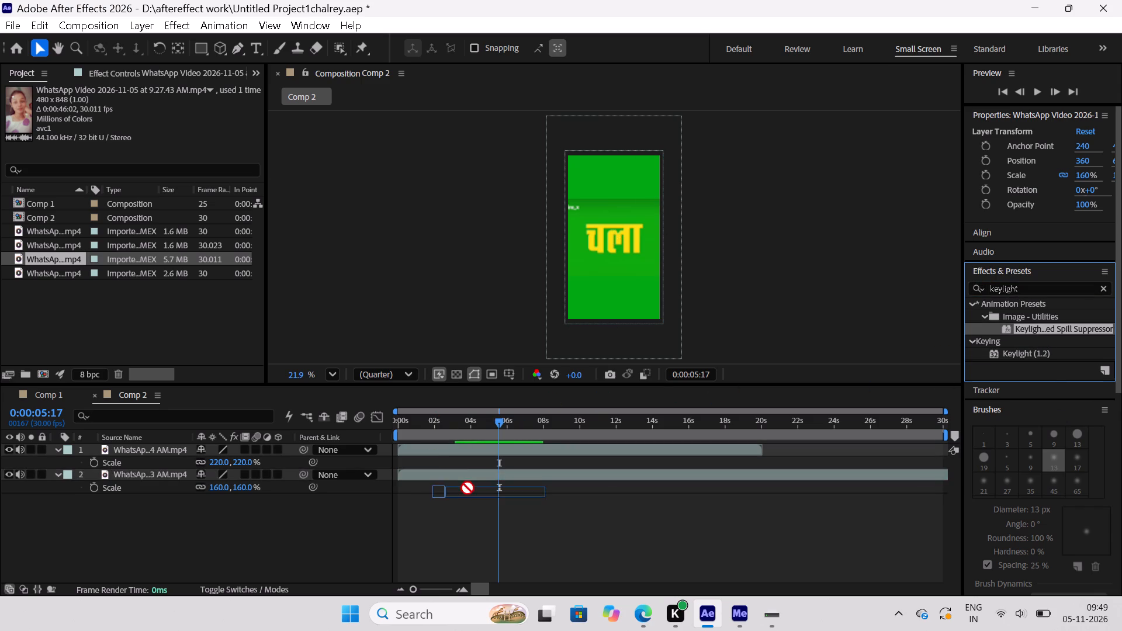
{"action": "left_click_drag", "start_coordinate": [467, 488], "coordinate": [466, 481]}
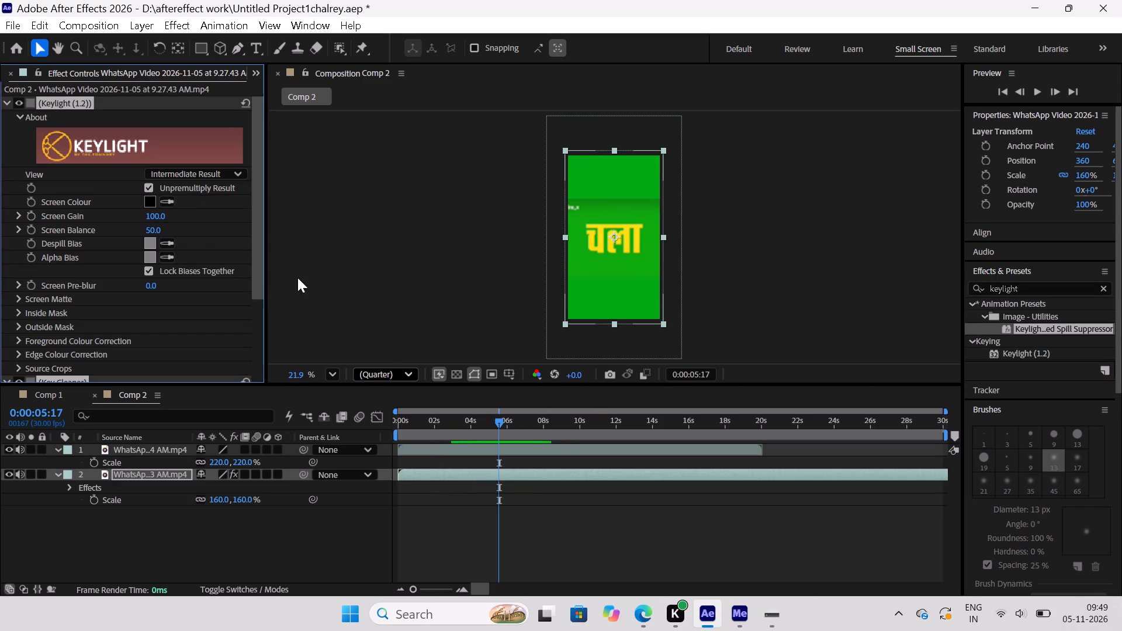
Set the portrait layer's Keylight Screen Colour by sampling the green background in the composition view.
{"action": "left_click", "coordinate": [171, 203]}
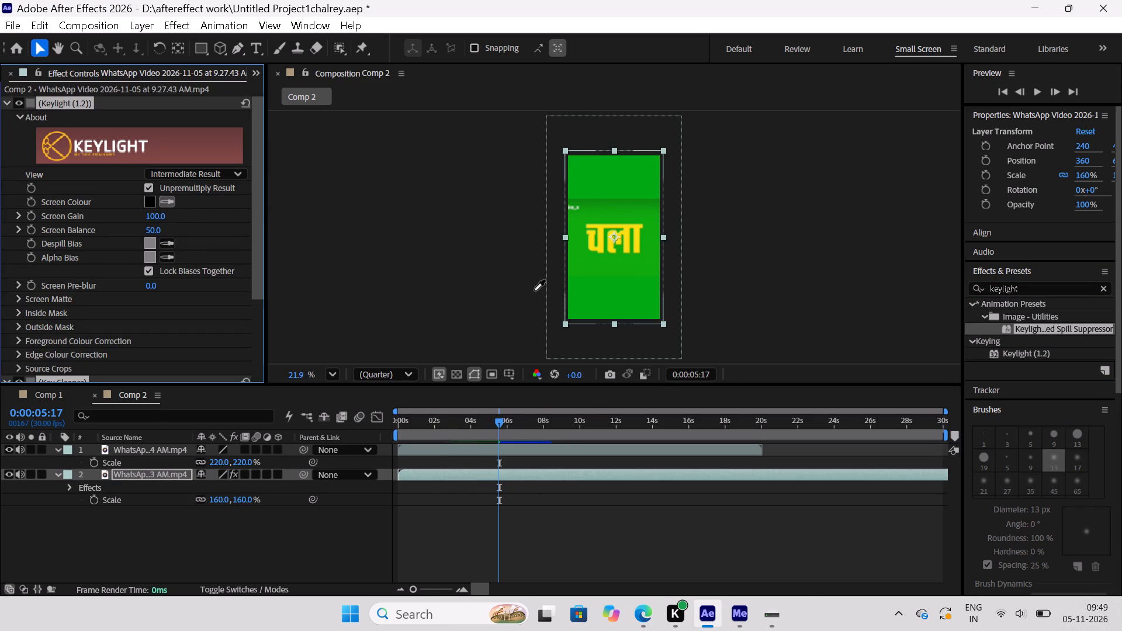
{"action": "left_click", "coordinate": [584, 249]}
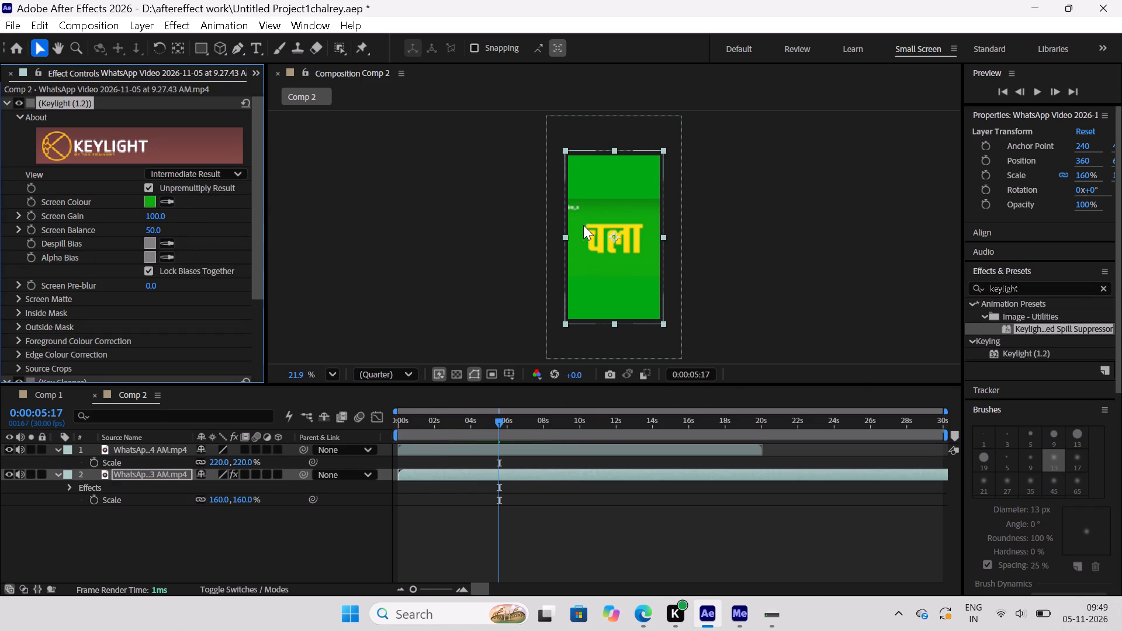
{"action": "left_click", "coordinate": [173, 203]}
{"action": "left_click", "coordinate": [633, 182]}
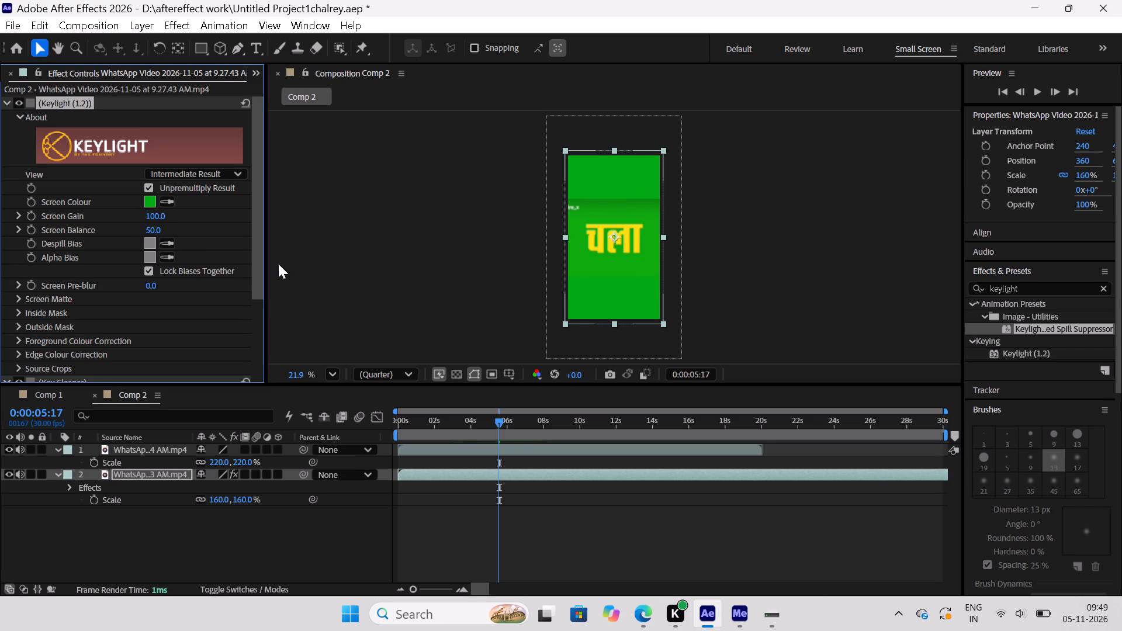
Hide and show the lyric layer in Comp 2 to check it against the portrait layer beneath.
{"action": "left_click", "coordinate": [153, 447]}
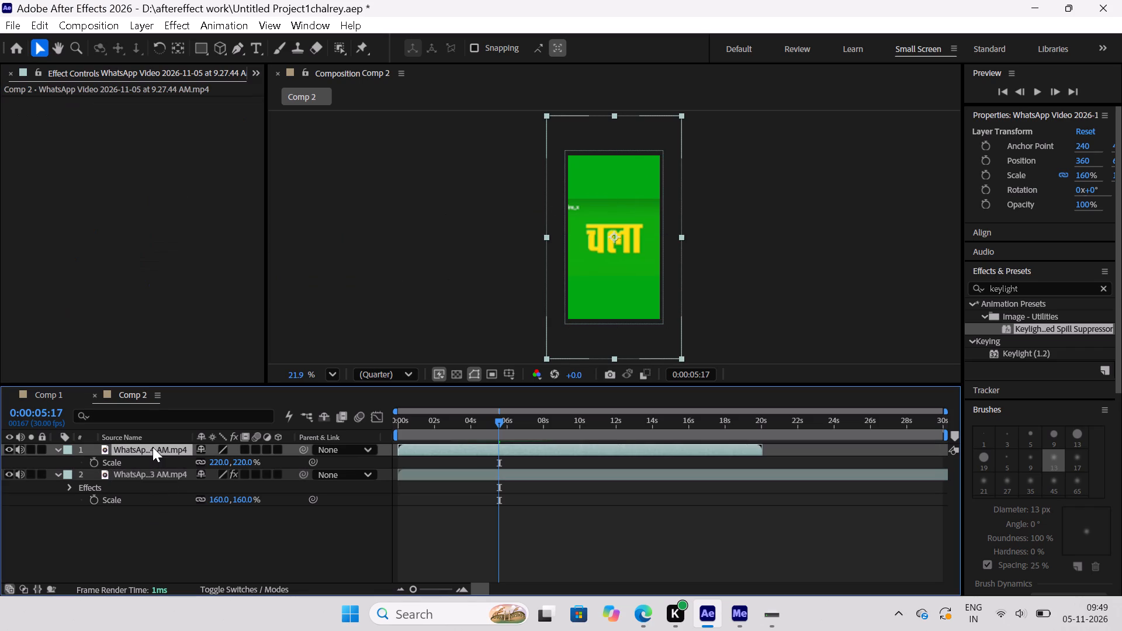
{"action": "left_click", "coordinate": [13, 452]}
{"action": "left_click", "coordinate": [13, 452]}
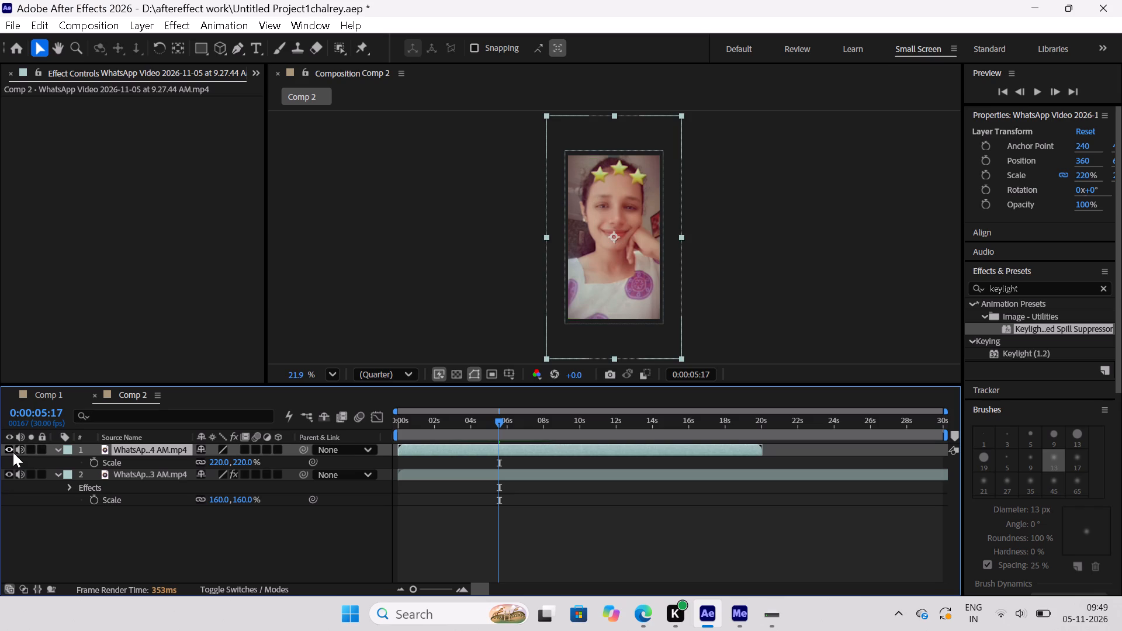
{"action": "left_click", "coordinate": [11, 452]}
{"action": "left_click", "coordinate": [11, 452]}
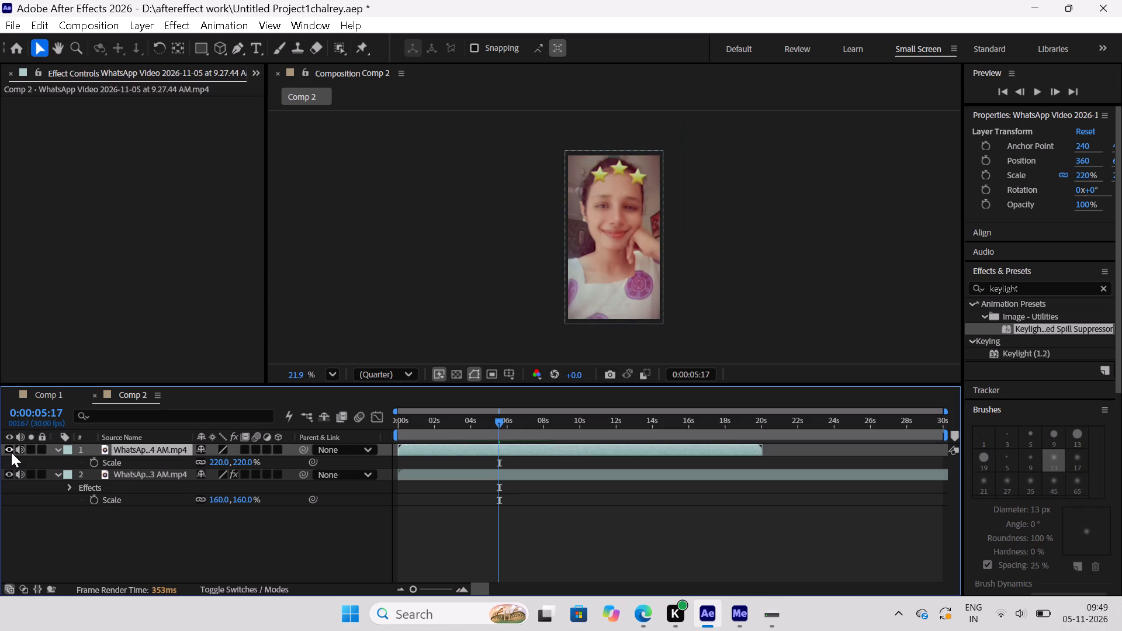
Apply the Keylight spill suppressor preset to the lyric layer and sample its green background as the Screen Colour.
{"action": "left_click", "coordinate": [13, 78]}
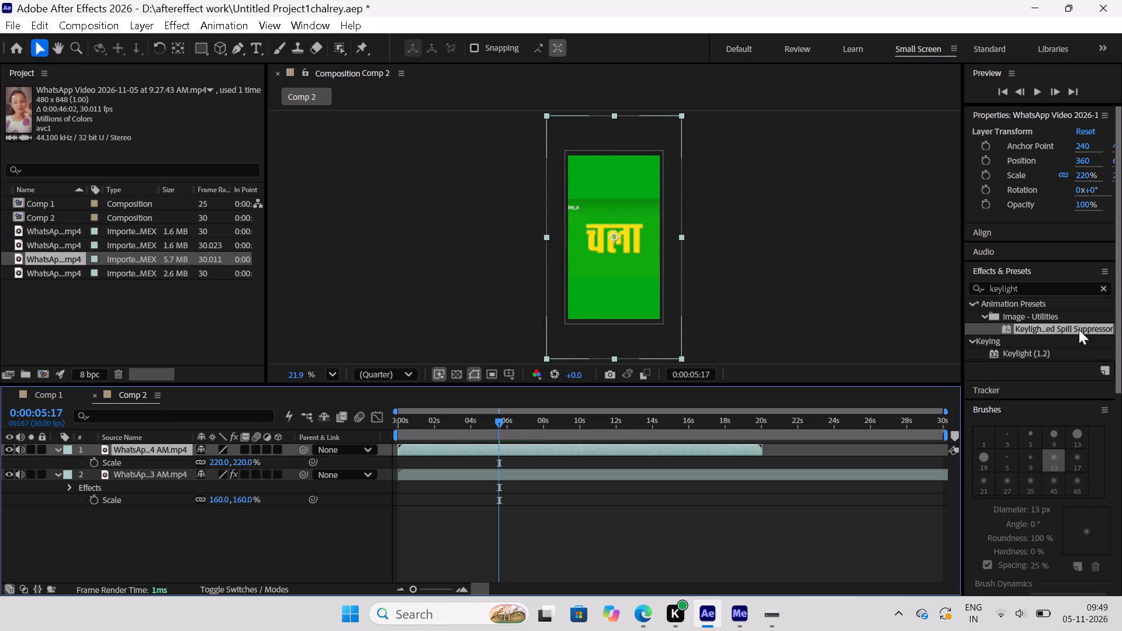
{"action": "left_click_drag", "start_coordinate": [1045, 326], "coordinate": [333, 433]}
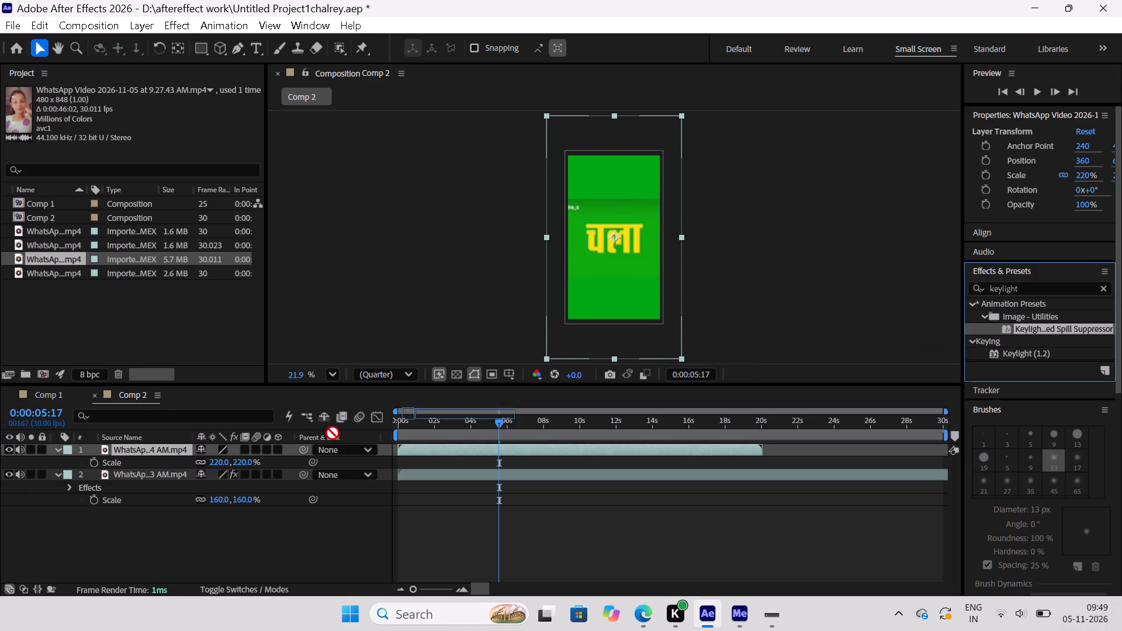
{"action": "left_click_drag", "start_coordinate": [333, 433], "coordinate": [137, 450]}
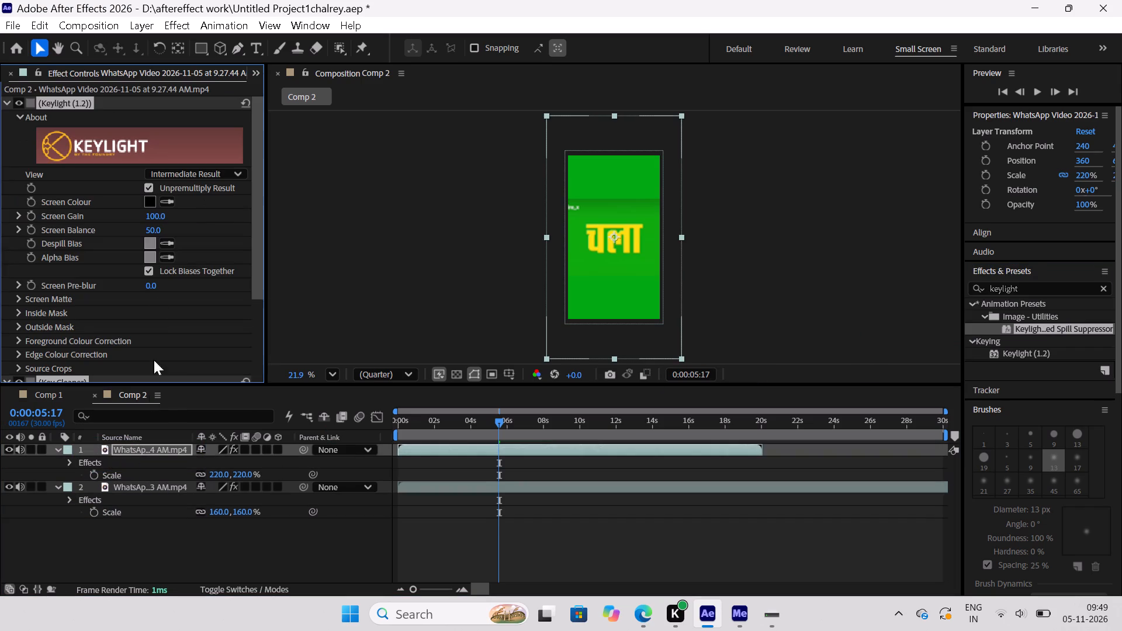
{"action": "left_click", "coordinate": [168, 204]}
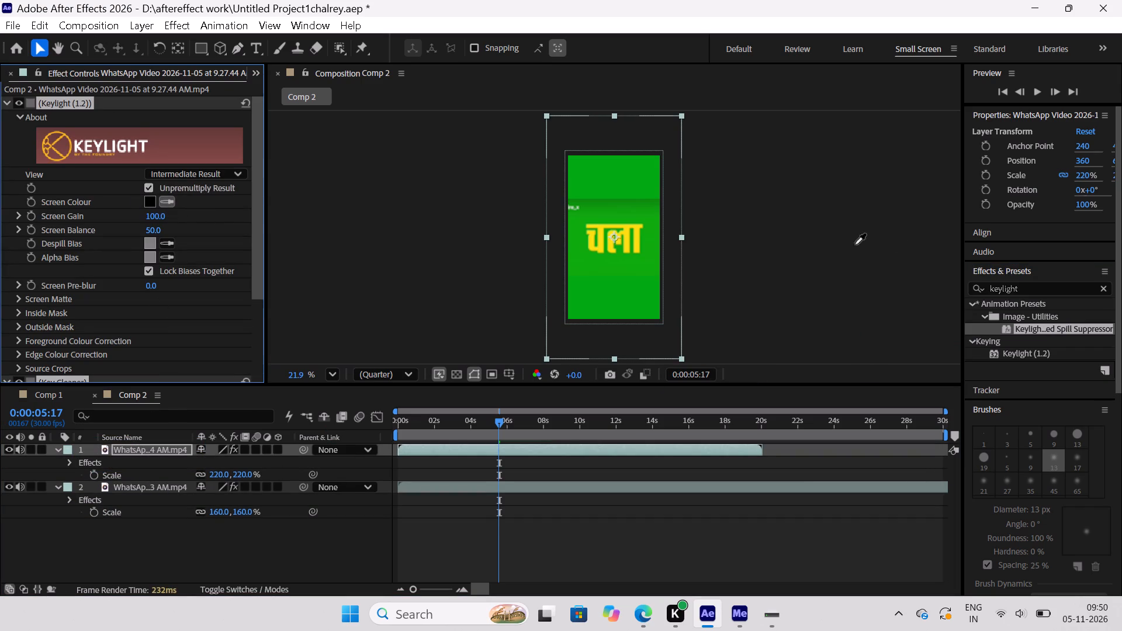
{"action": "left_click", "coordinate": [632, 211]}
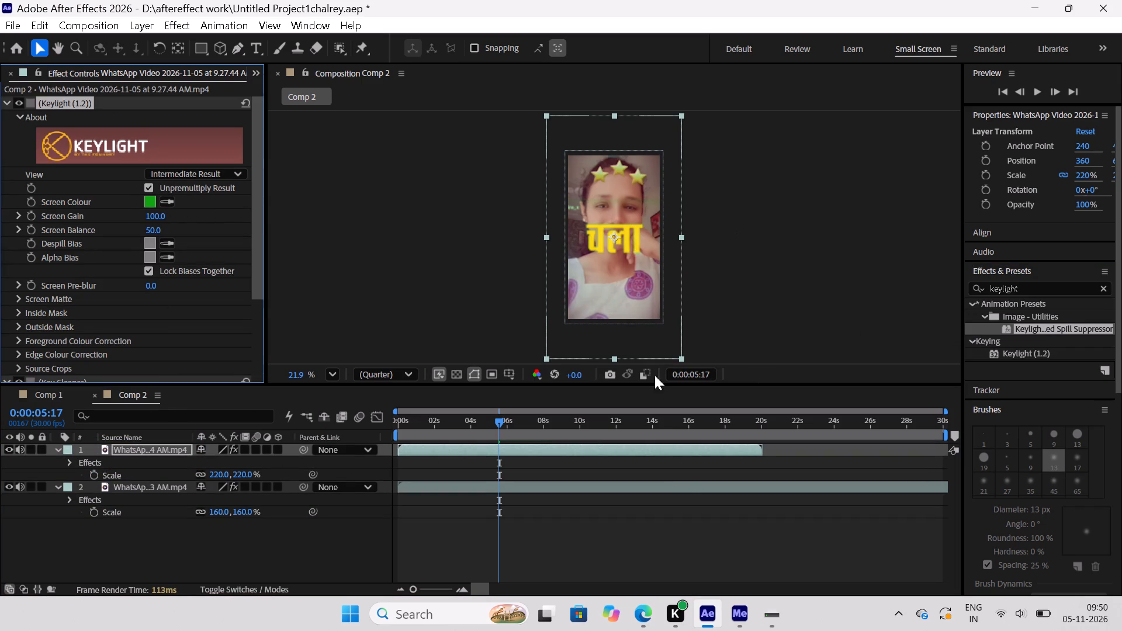
Play Comp 2 from 0 s to review the keyed lyrics over the portrait clip.
{"action": "left_click_drag", "start_coordinate": [498, 420], "coordinate": [491, 425]}
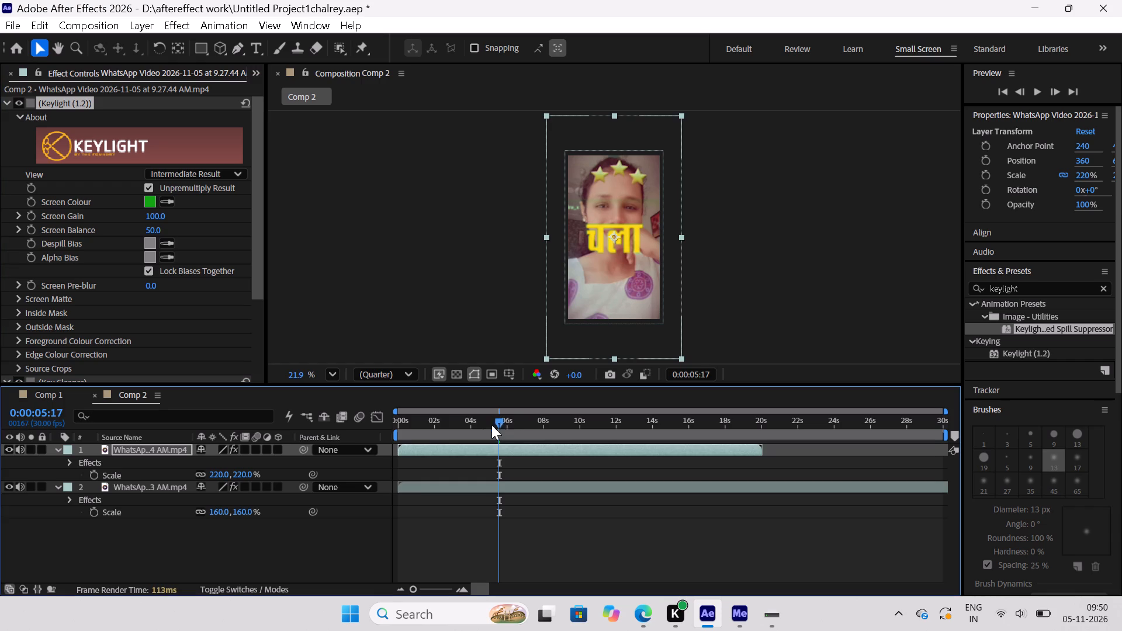
{"action": "left_click_drag", "start_coordinate": [491, 425], "coordinate": [382, 467]}
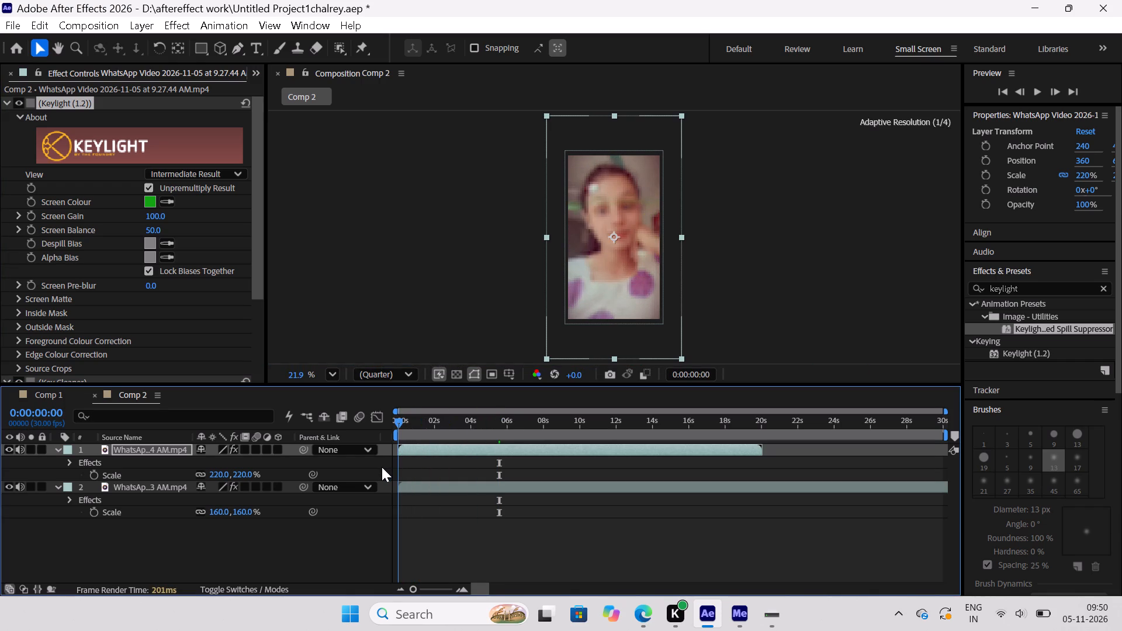
{"action": "left_click_drag", "start_coordinate": [382, 467], "coordinate": [342, 473]}
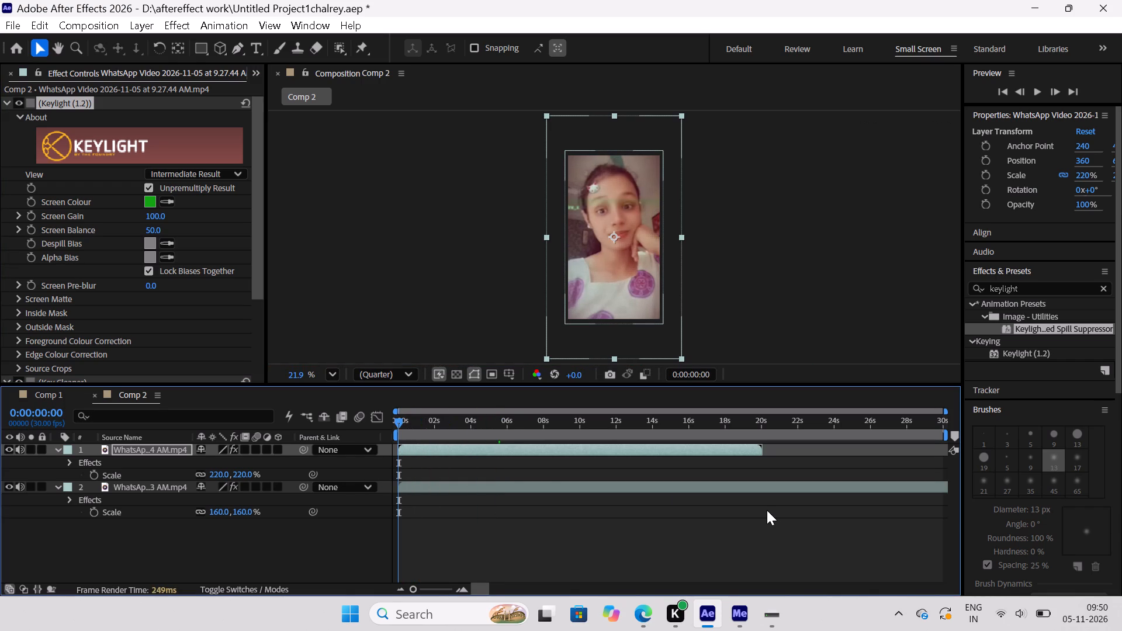
{"action": "key", "text": "space"}
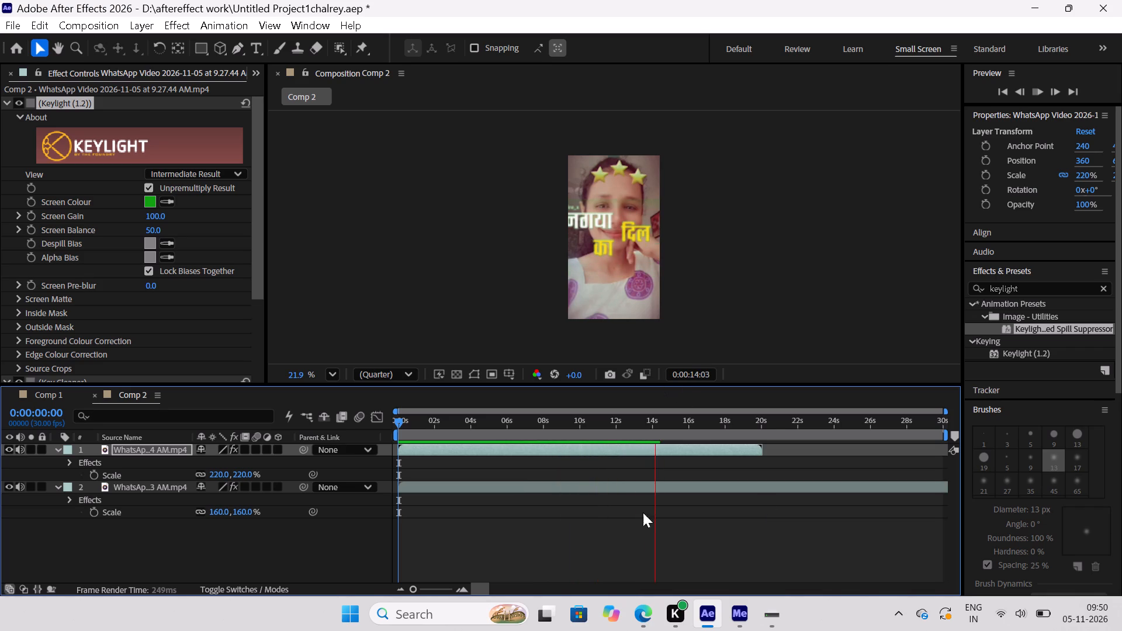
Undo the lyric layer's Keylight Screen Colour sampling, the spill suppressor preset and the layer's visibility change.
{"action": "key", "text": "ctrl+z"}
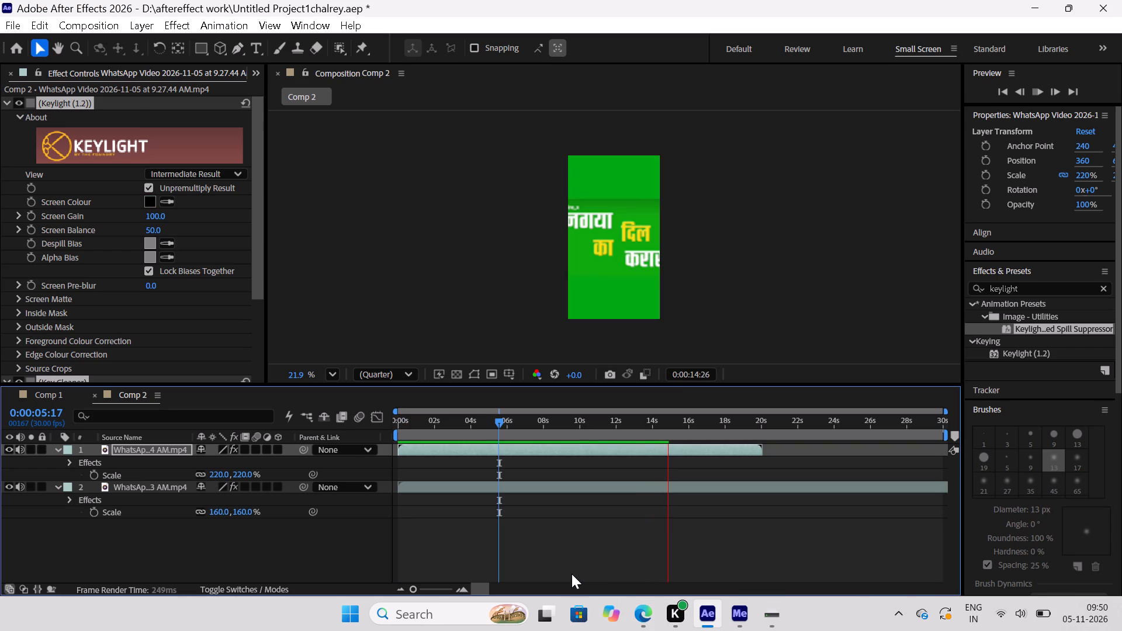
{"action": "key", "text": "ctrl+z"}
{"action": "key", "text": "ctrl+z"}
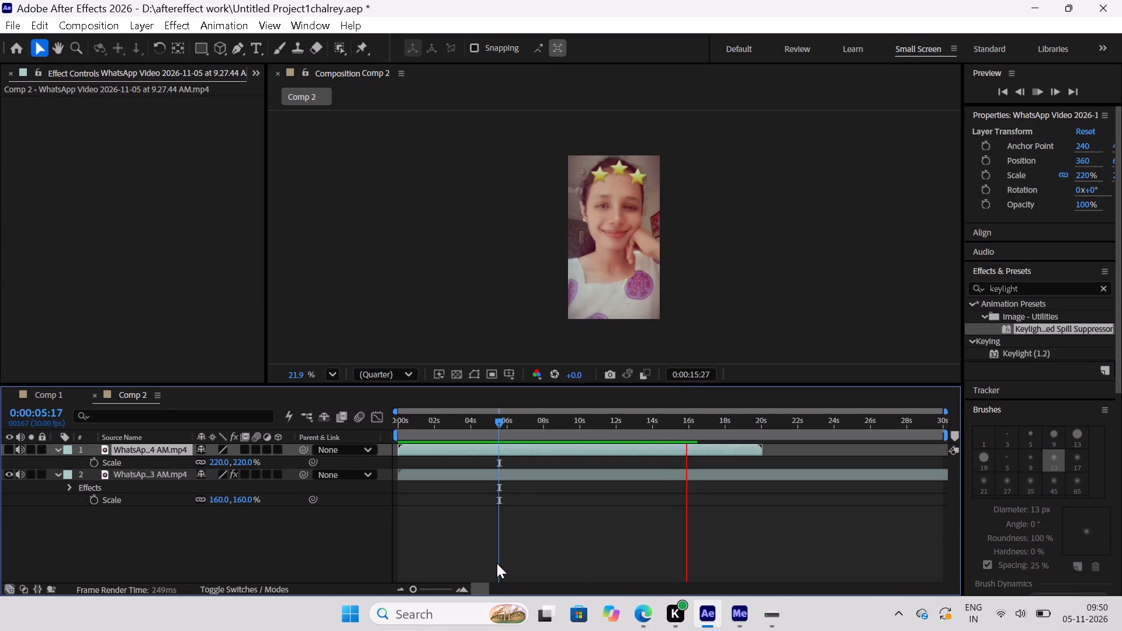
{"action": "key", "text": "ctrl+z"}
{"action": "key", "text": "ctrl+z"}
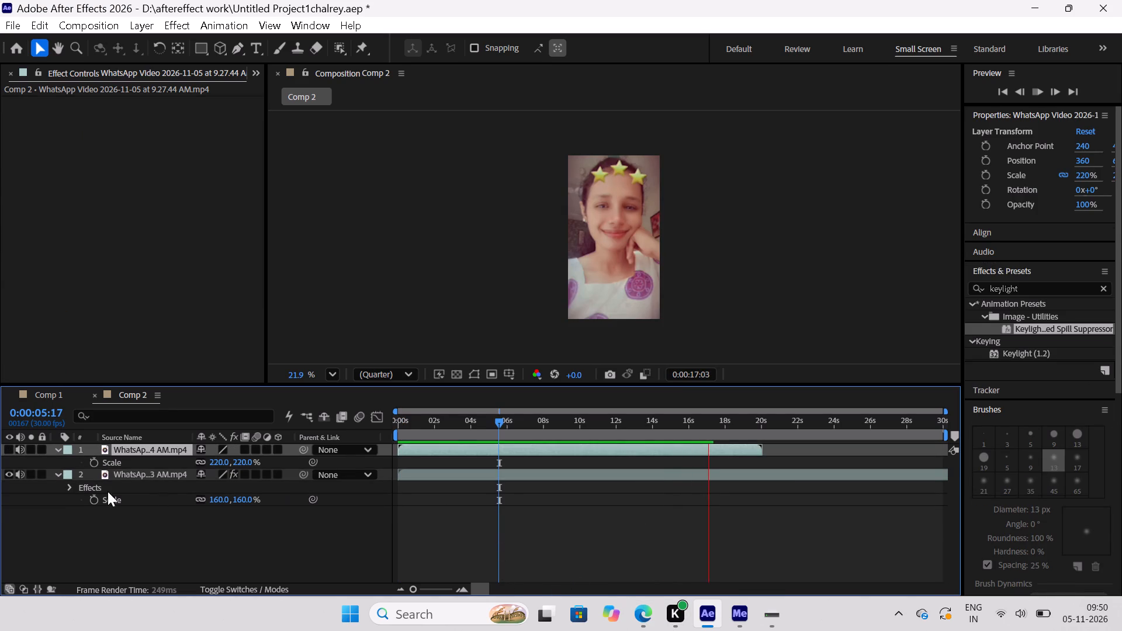
Delete the keyed portrait layer, the 9.27.43 AM clip, from Comp 2.
{"action": "left_click", "coordinate": [133, 476]}
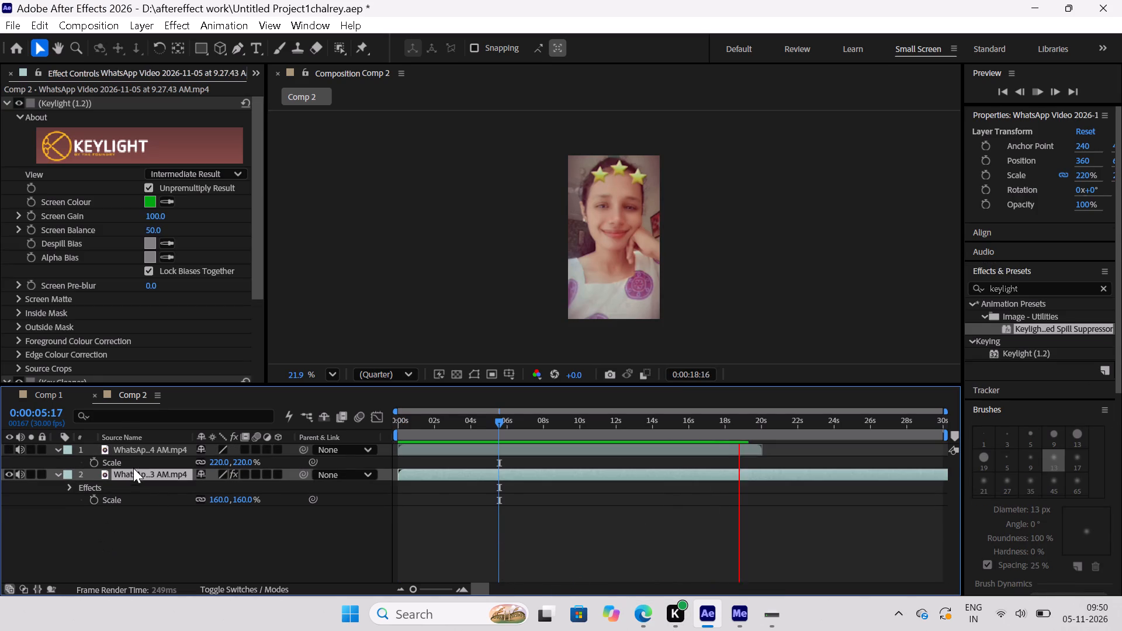
{"action": "left_click", "coordinate": [133, 449]}
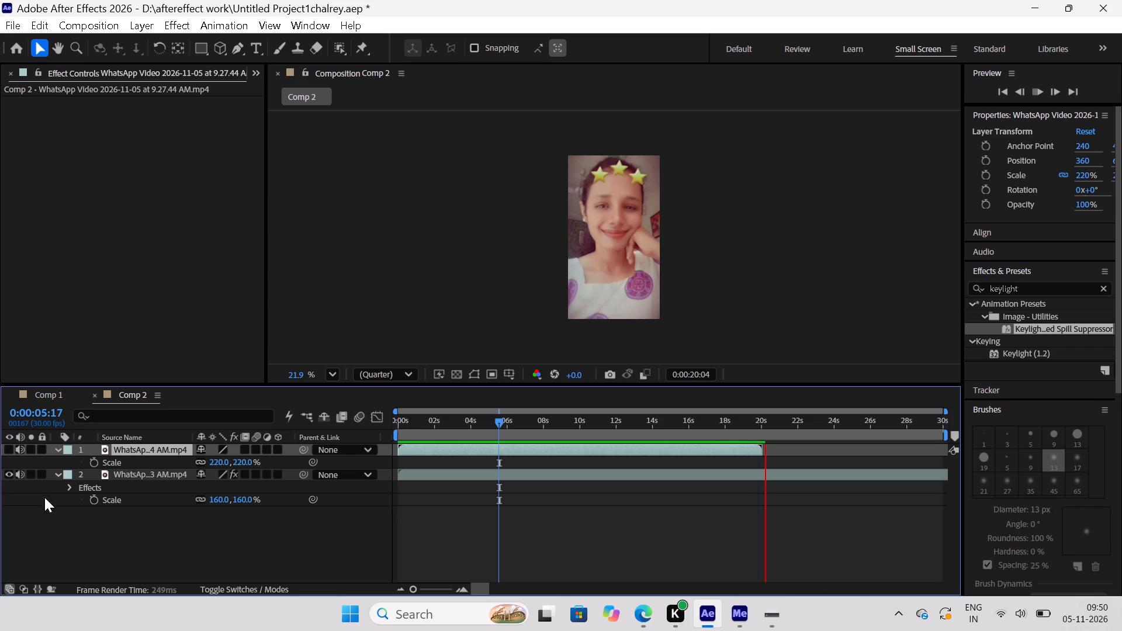
{"action": "left_click", "coordinate": [122, 466]}
{"action": "left_click", "coordinate": [126, 473]}
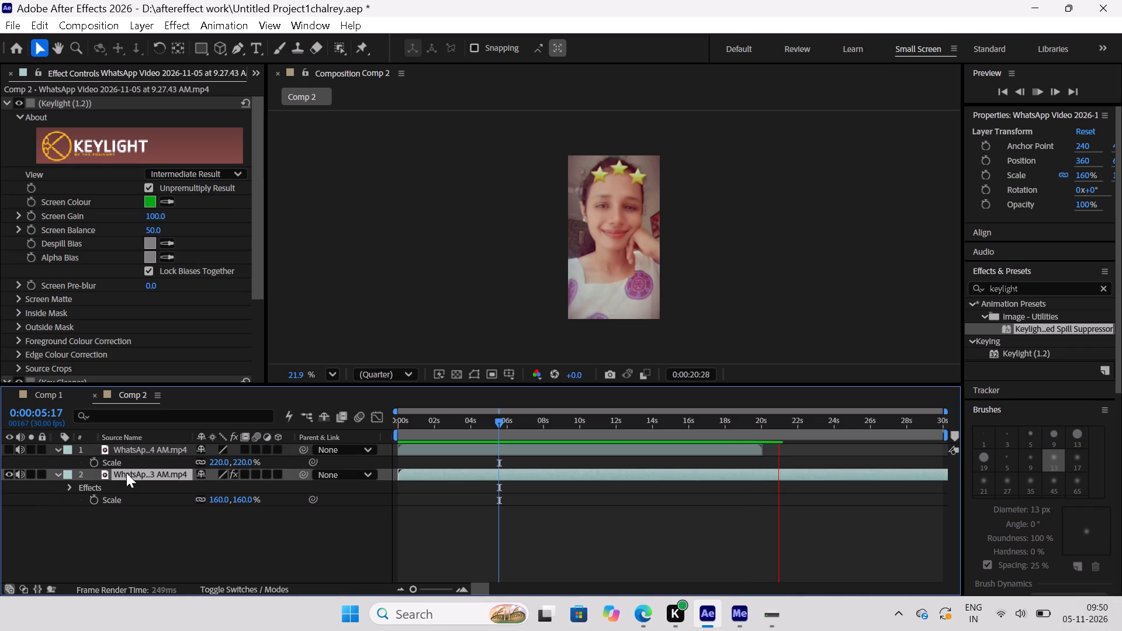
{"action": "key", "text": "Delete"}
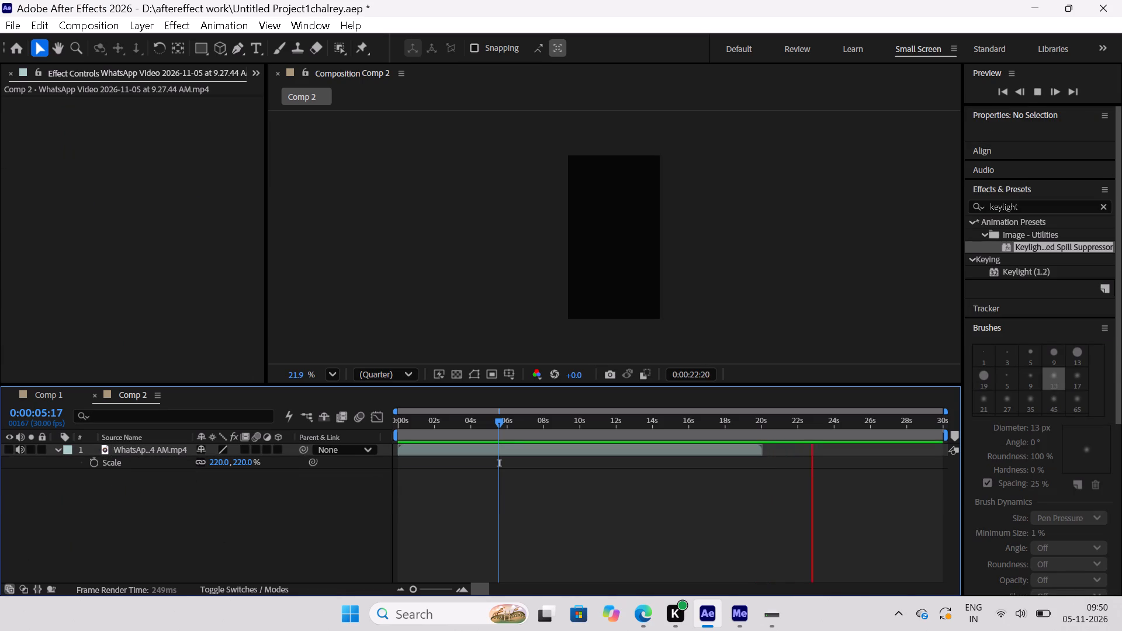
Stop the playback, return to 0 s and delete the remaining lyric layer from Comp 2.
{"action": "key", "text": "space"}
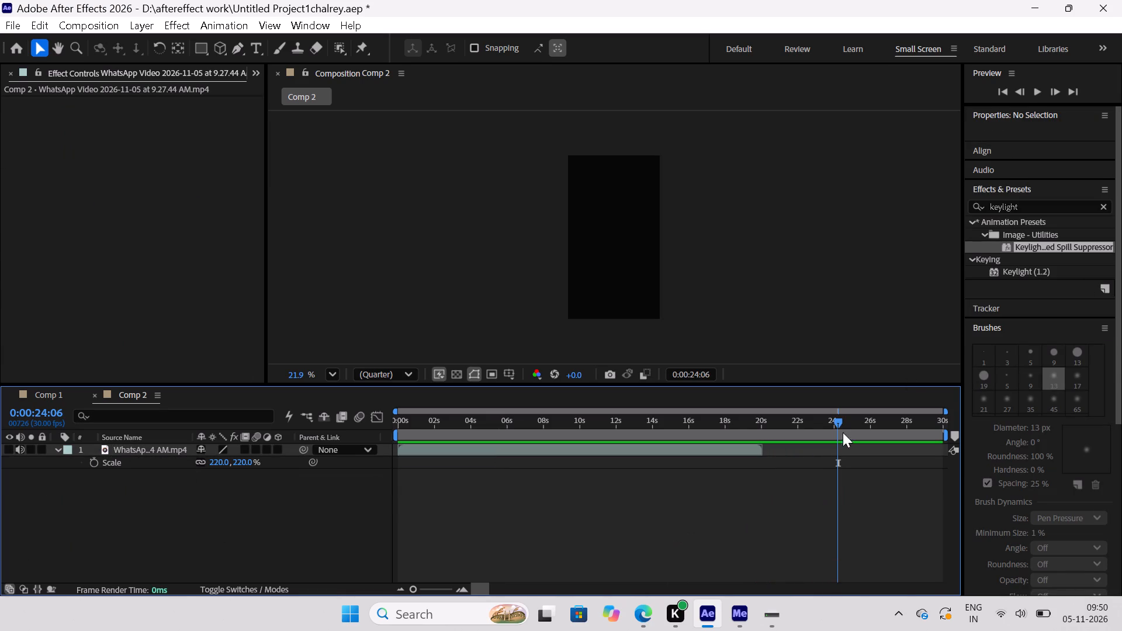
{"action": "left_click_drag", "start_coordinate": [838, 425], "coordinate": [325, 466]}
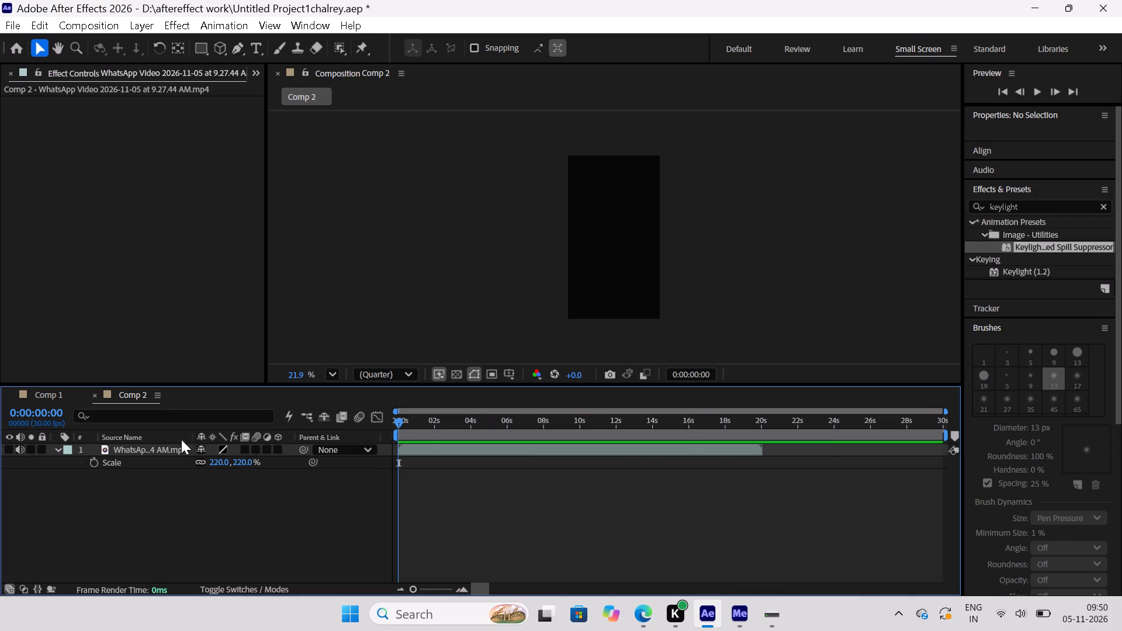
{"action": "left_click", "coordinate": [137, 452]}
{"action": "key", "text": "space"}
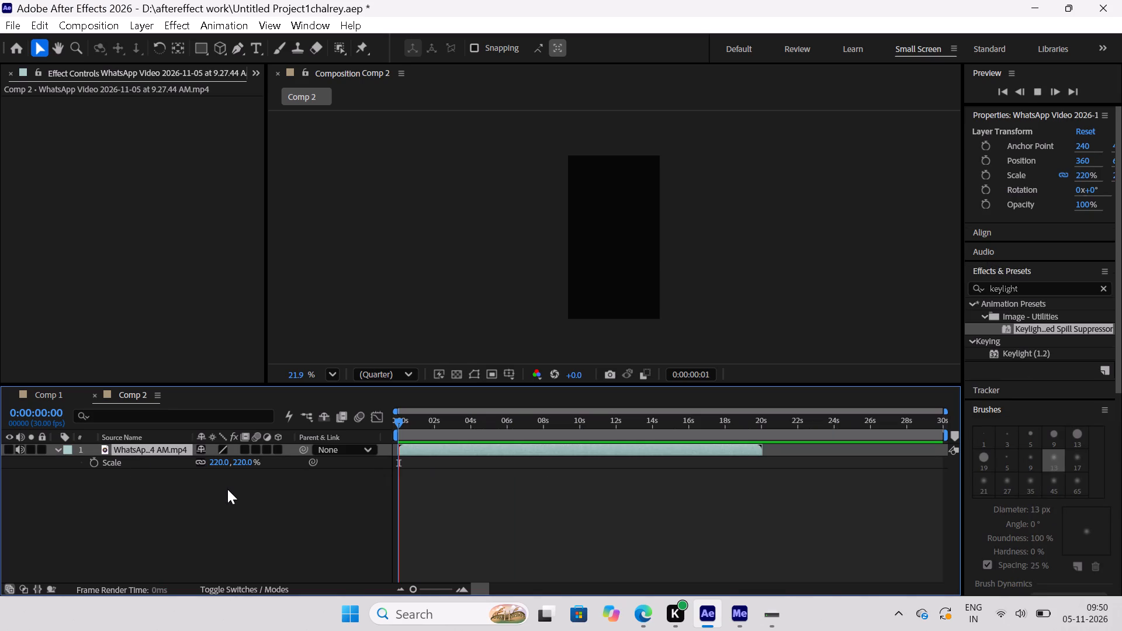
{"action": "key", "text": "space"}
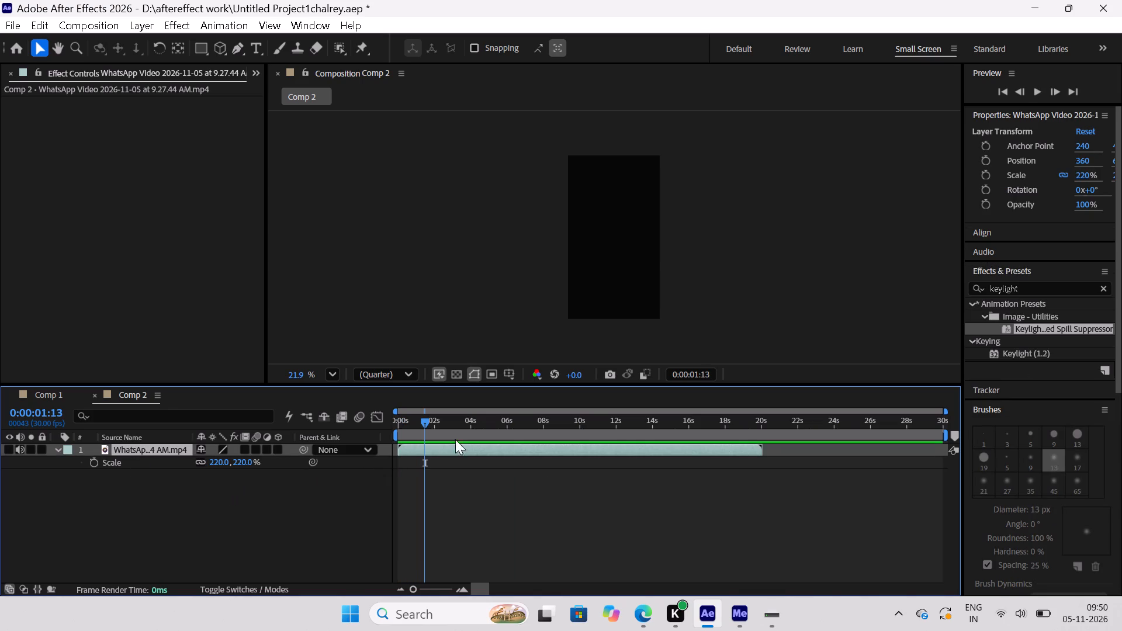
{"action": "left_click_drag", "start_coordinate": [421, 422], "coordinate": [338, 436]}
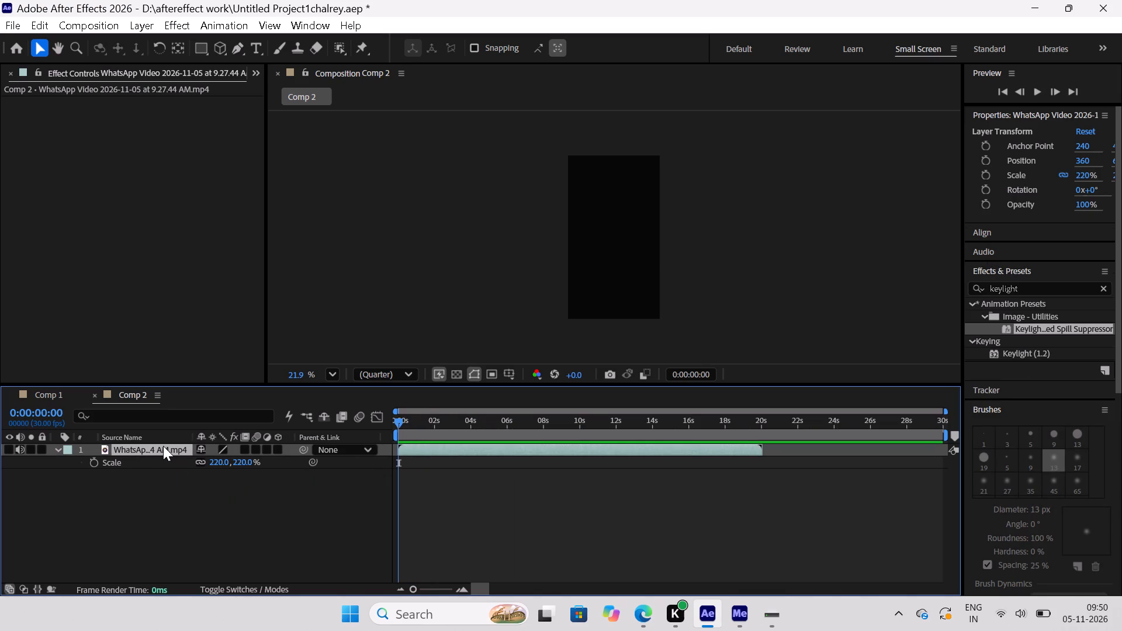
{"action": "left_click", "coordinate": [163, 446]}
{"action": "key", "text": "Delete"}
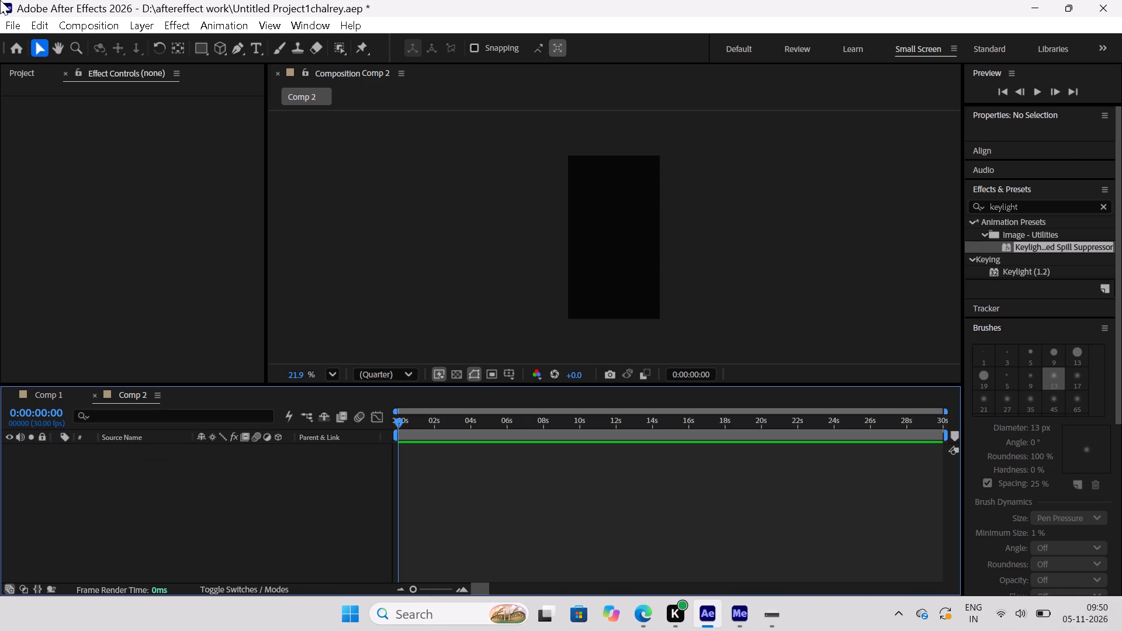
Add the 9.27.43 AM portrait video from the project files to the empty Comp 2 as a layer.
{"action": "left_click", "coordinate": [21, 78]}
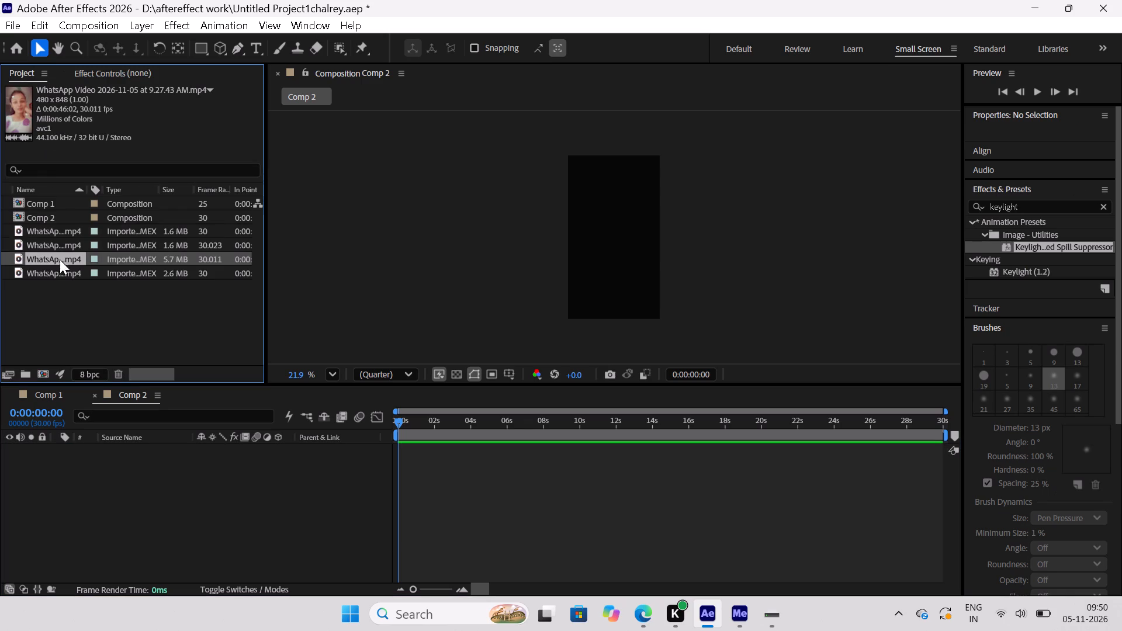
{"action": "left_click", "coordinate": [57, 254]}
{"action": "left_click_drag", "start_coordinate": [44, 262], "coordinate": [184, 470]}
{"action": "left_click_drag", "start_coordinate": [184, 470], "coordinate": [127, 462]}
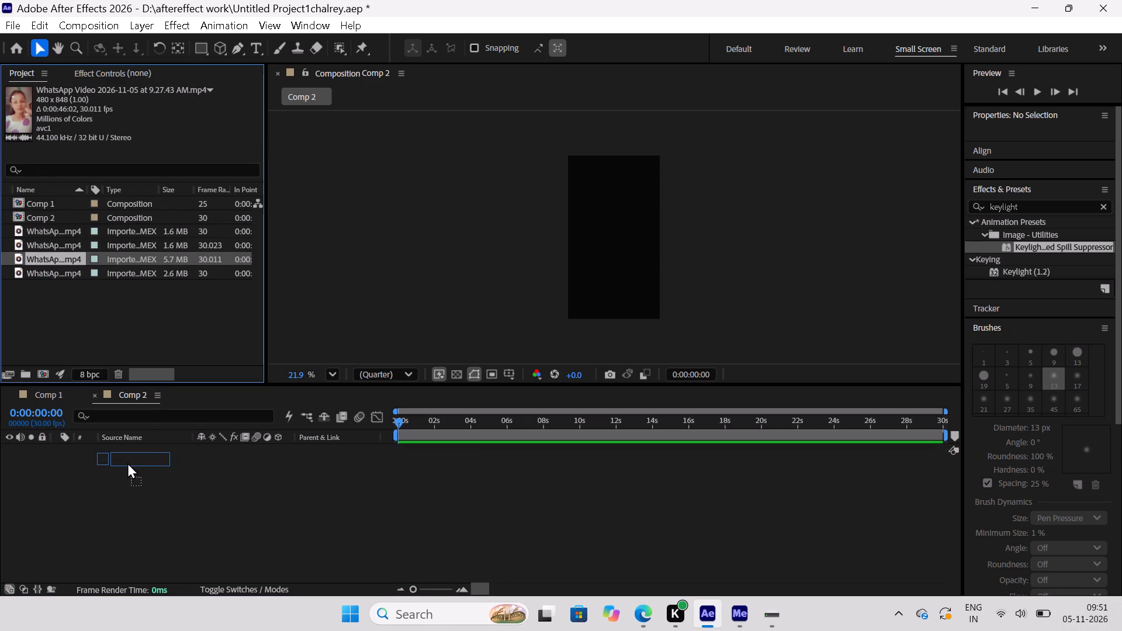
{"action": "left_click_drag", "start_coordinate": [127, 462], "coordinate": [124, 463]}
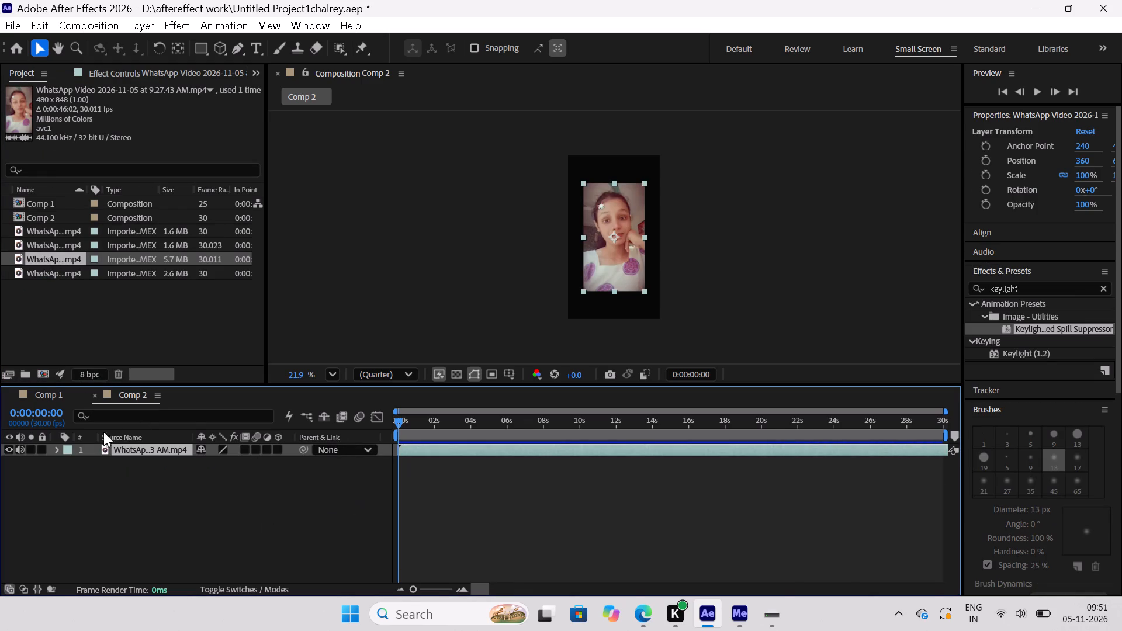
Scale the portrait layer to 153% so it fills the Comp 2 frame.
{"action": "key", "text": "s"}
{"action": "left_click_drag", "start_coordinate": [217, 464], "coordinate": [256, 464]}
{"action": "left_click", "coordinate": [321, 254]}
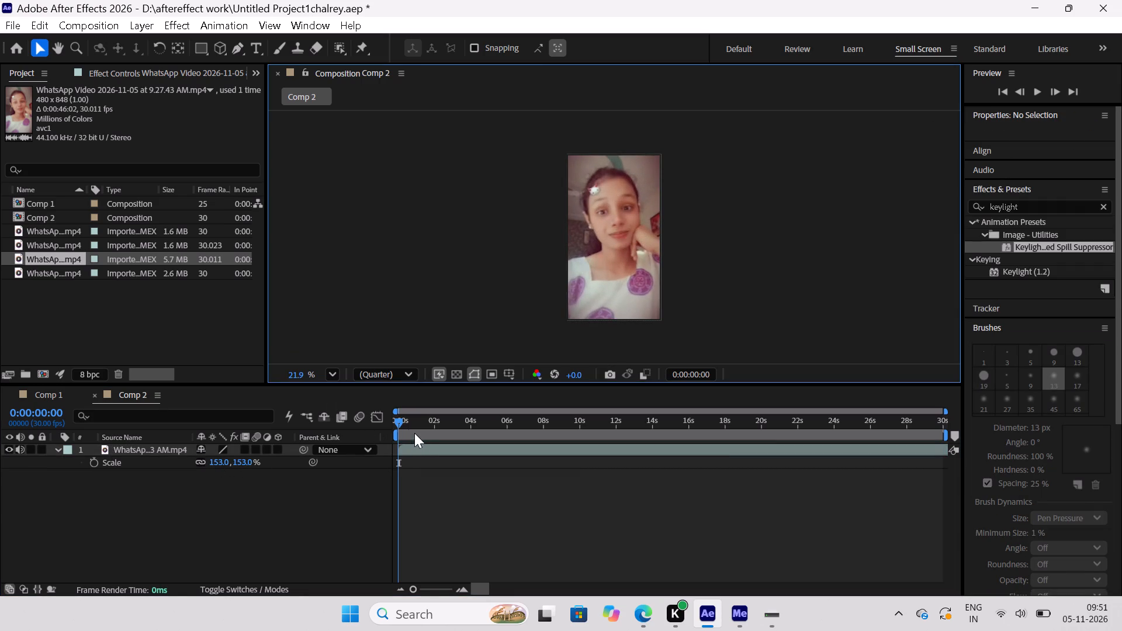
Scrub through Comp 2 and play it from 0 s to review the scaled portrait clip.
{"action": "left_click_drag", "start_coordinate": [401, 424], "coordinate": [691, 453]}
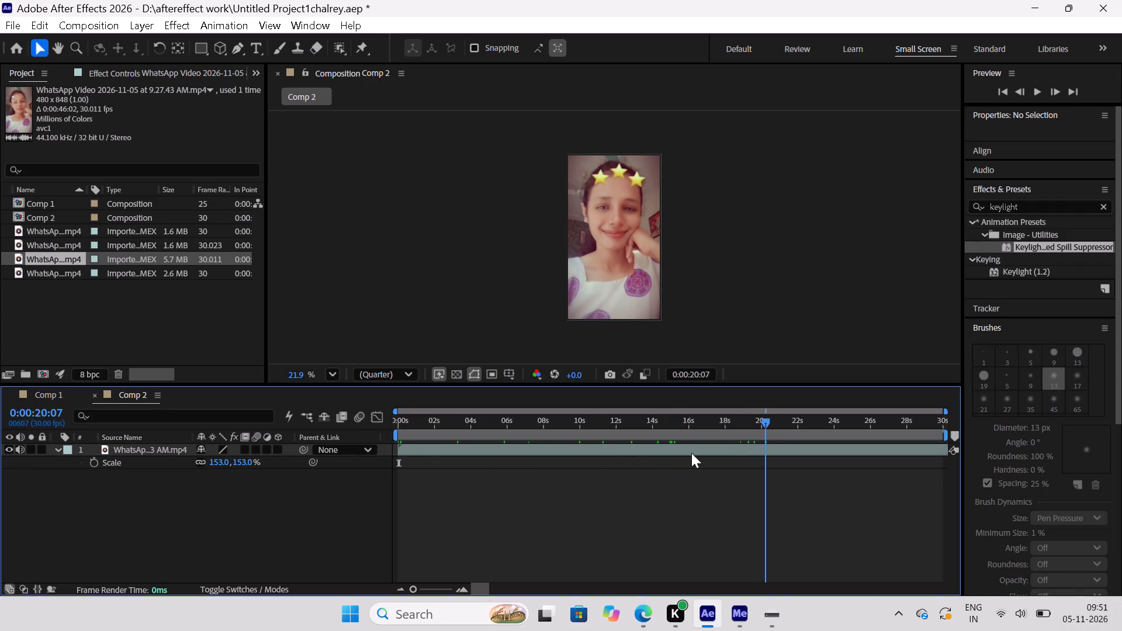
{"action": "left_click_drag", "start_coordinate": [691, 453], "coordinate": [358, 478]}
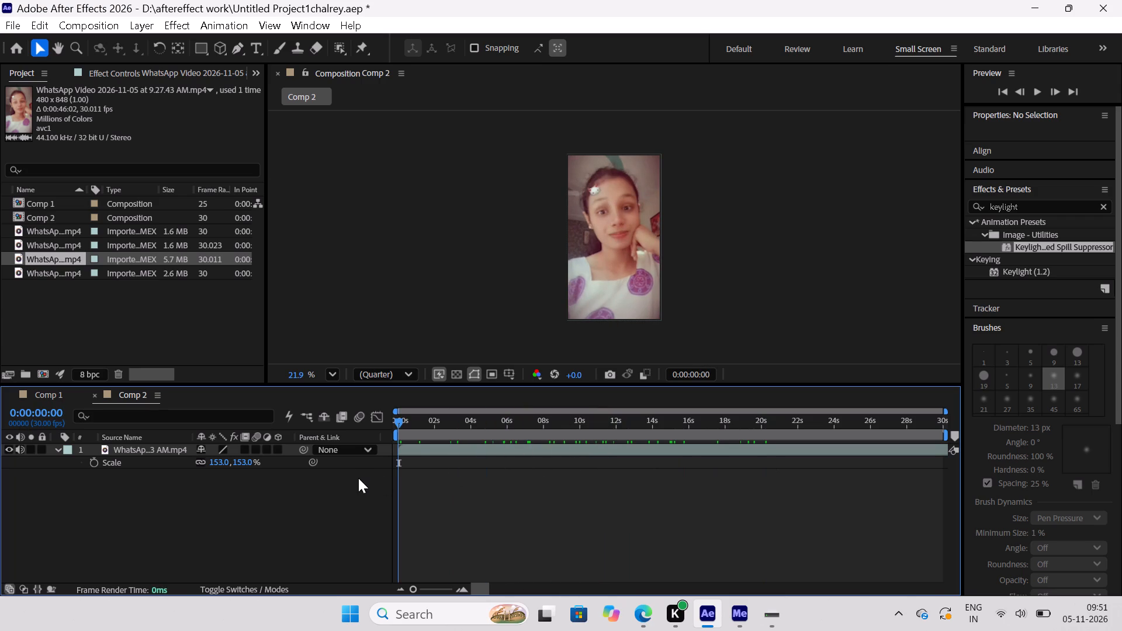
{"action": "left_click_drag", "start_coordinate": [358, 478], "coordinate": [360, 478]}
{"action": "key", "text": "space"}
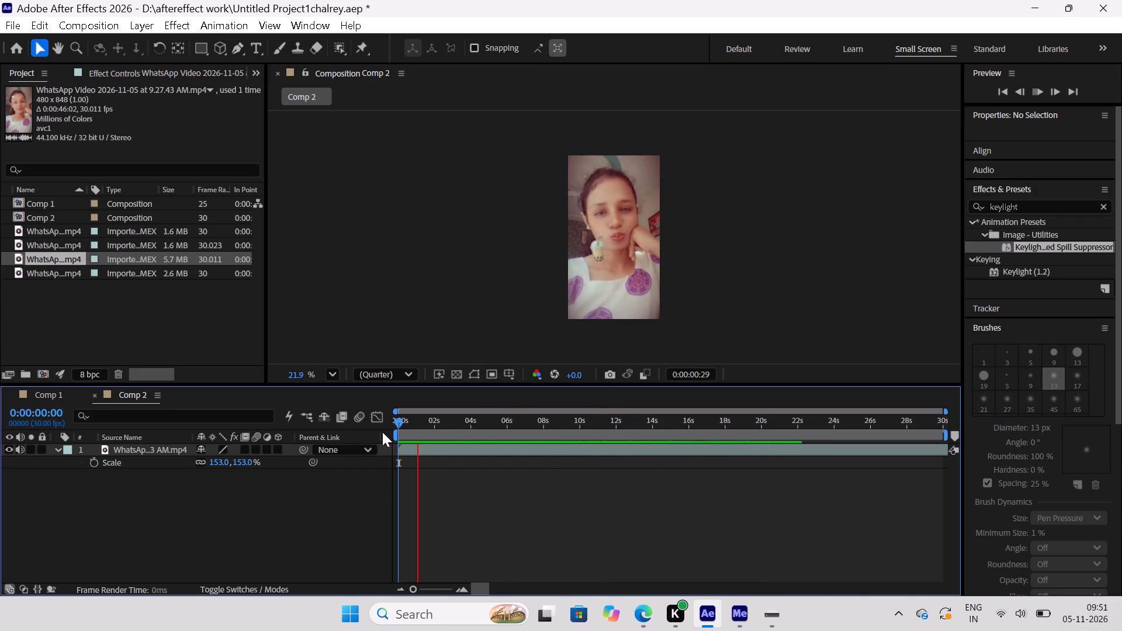
{"action": "key", "text": "space"}
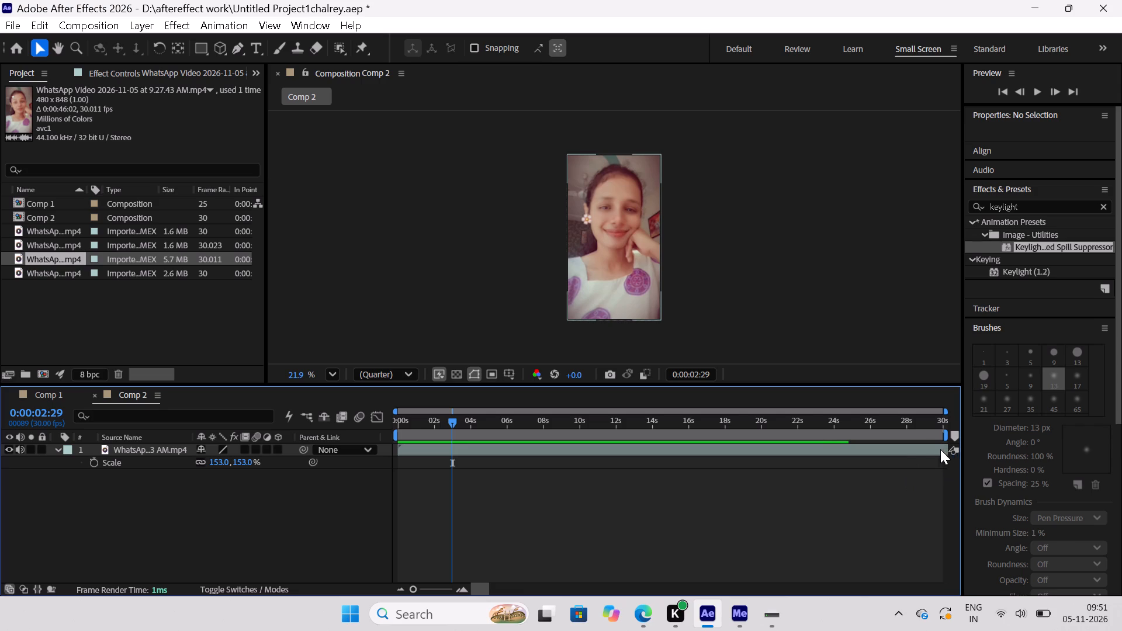
Trim off the opening of the portrait layer and slide the clip to start at about 1.7 s.
{"action": "type", "text": "----"}
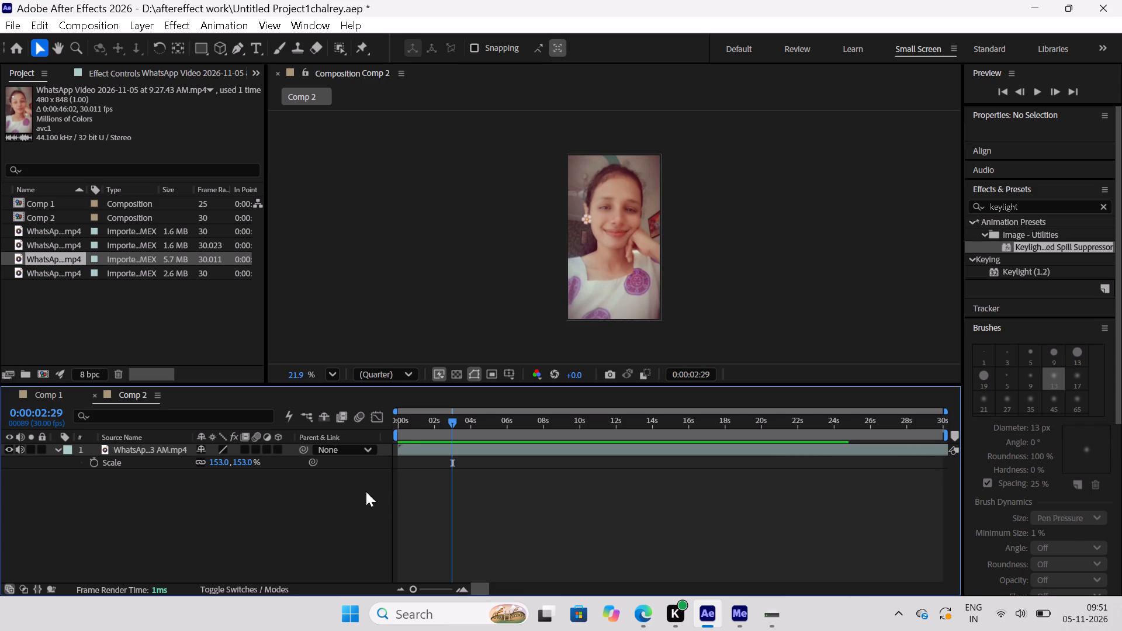
{"action": "left_click_drag", "start_coordinate": [400, 454], "coordinate": [501, 467]}
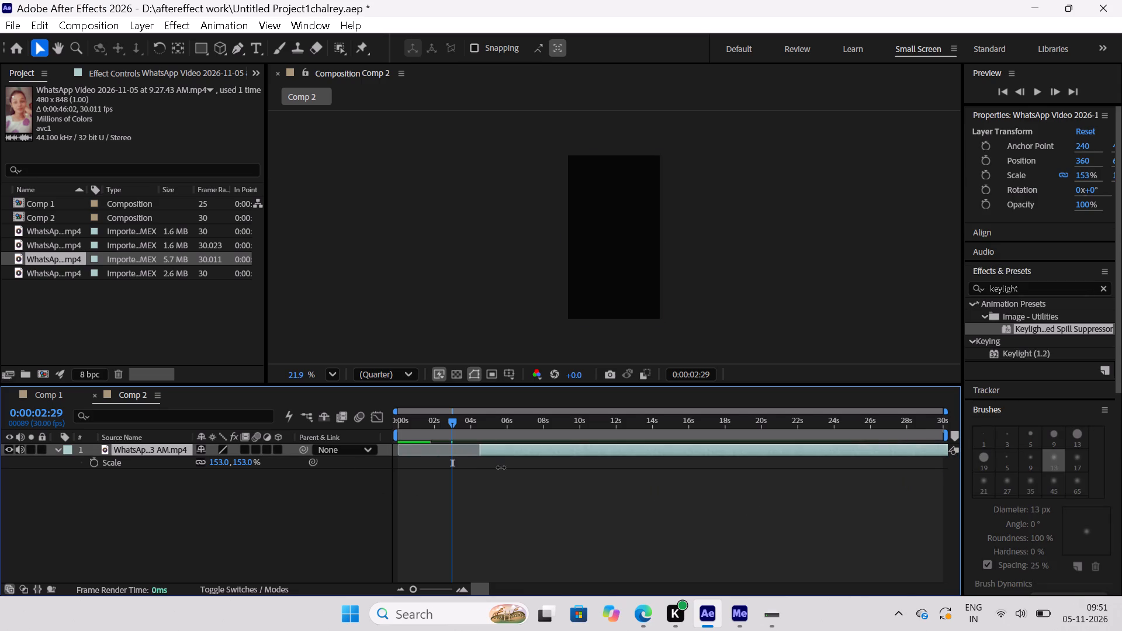
{"action": "left_click_drag", "start_coordinate": [501, 467], "coordinate": [573, 475]}
{"action": "left_click_drag", "start_coordinate": [631, 452], "coordinate": [529, 468]}
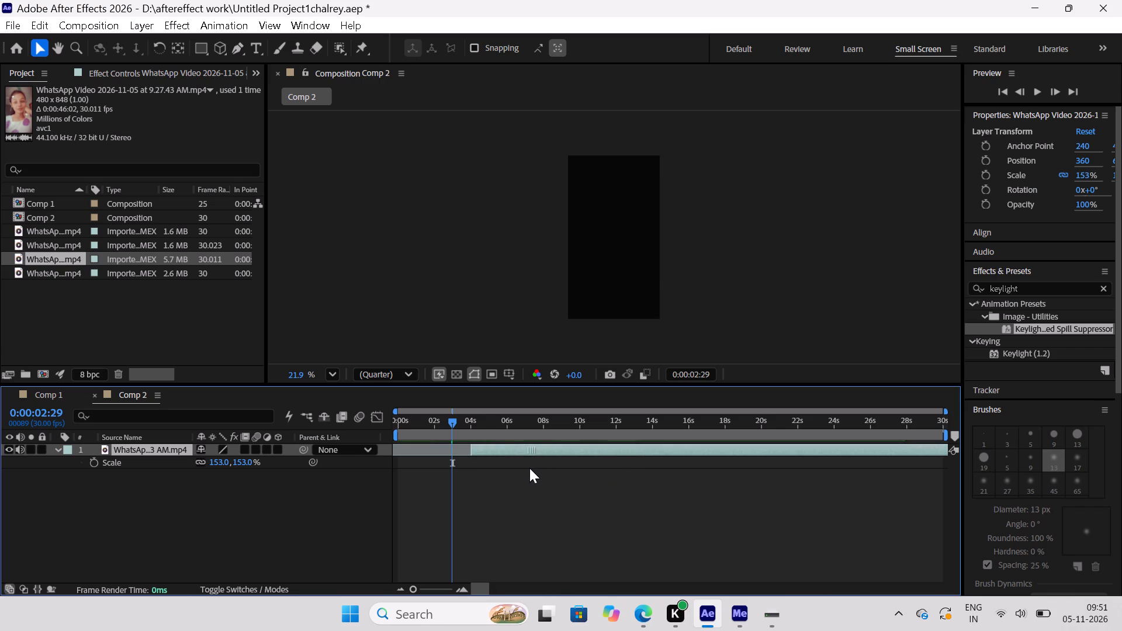
{"action": "left_click_drag", "start_coordinate": [529, 468], "coordinate": [446, 468]}
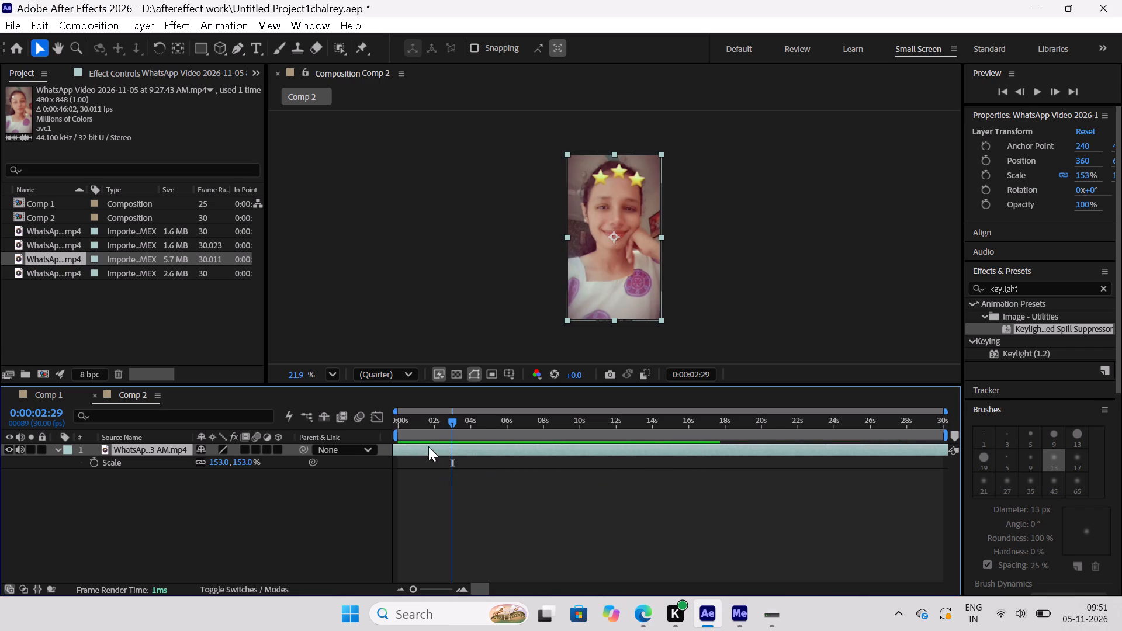
{"action": "left_click_drag", "start_coordinate": [428, 446], "coordinate": [470, 463]}
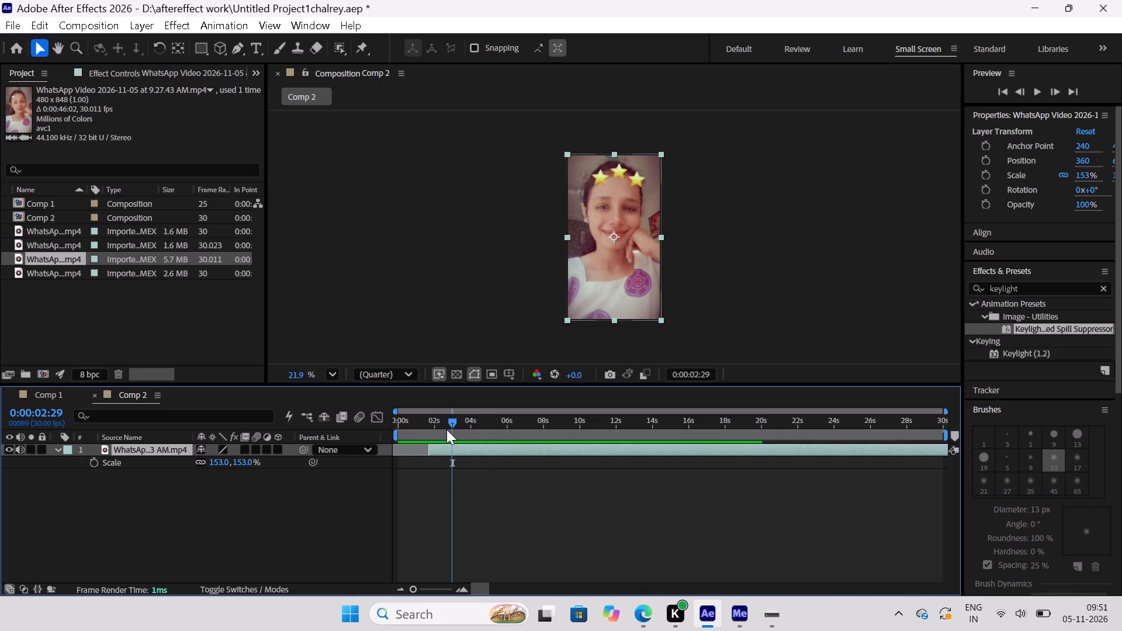
Trim the portrait layer's start at 0:00:13:03 and slide the remaining clip back to the beginning of Comp 2.
{"action": "left_click_drag", "start_coordinate": [449, 422], "coordinate": [633, 459]}
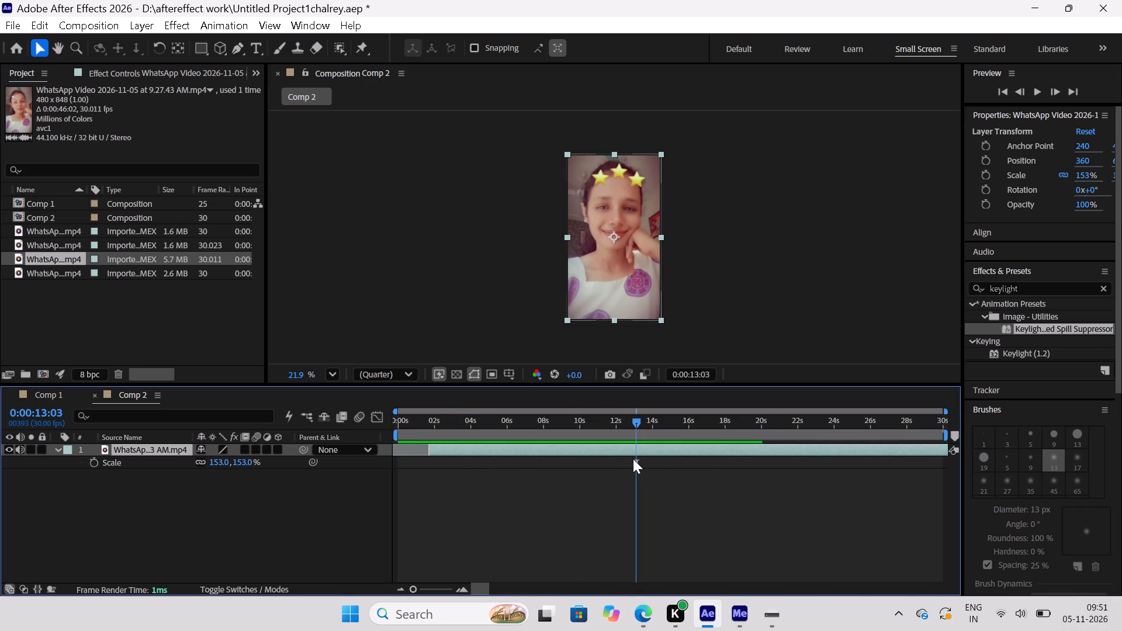
{"action": "key", "text": "alt+bracketleft"}
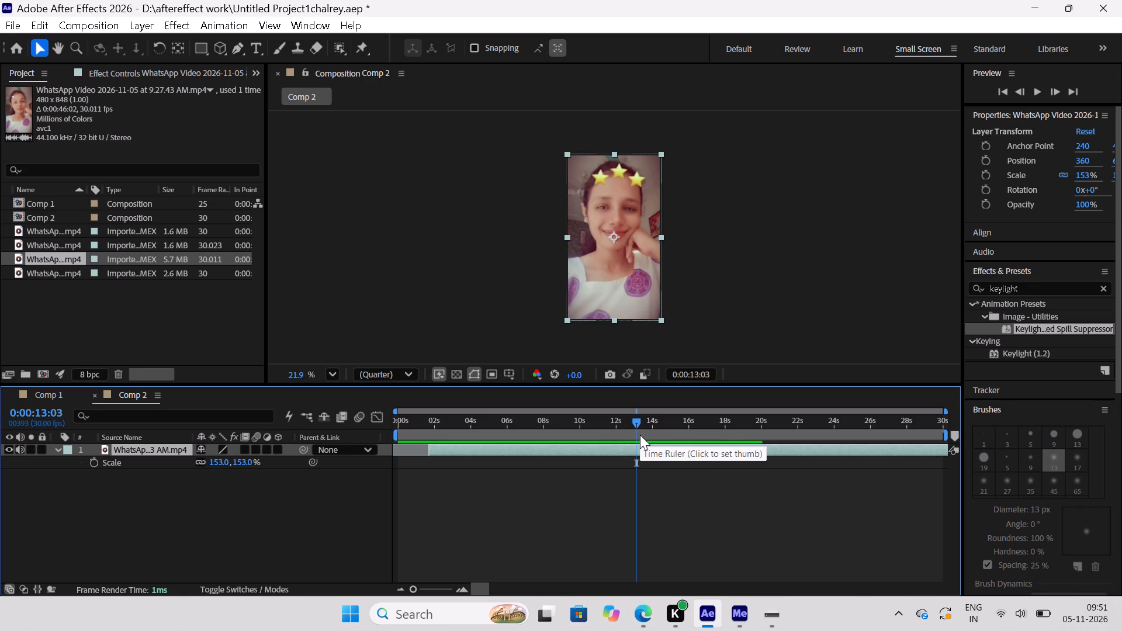
{"action": "left_click_drag", "start_coordinate": [659, 449], "coordinate": [480, 482]}
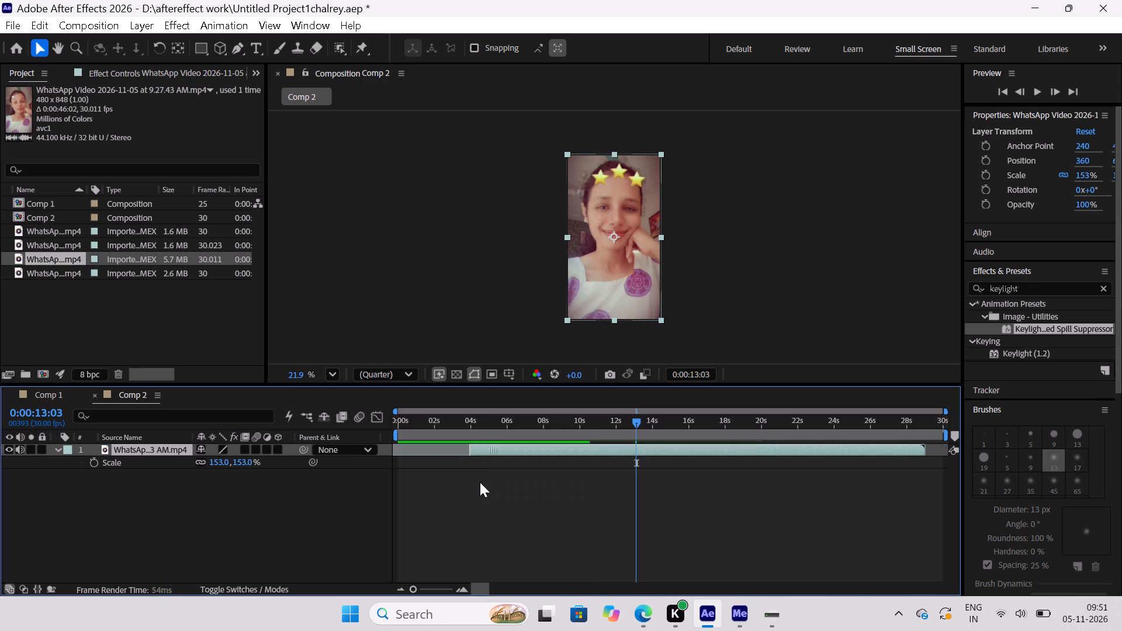
{"action": "left_click_drag", "start_coordinate": [480, 482], "coordinate": [419, 490]}
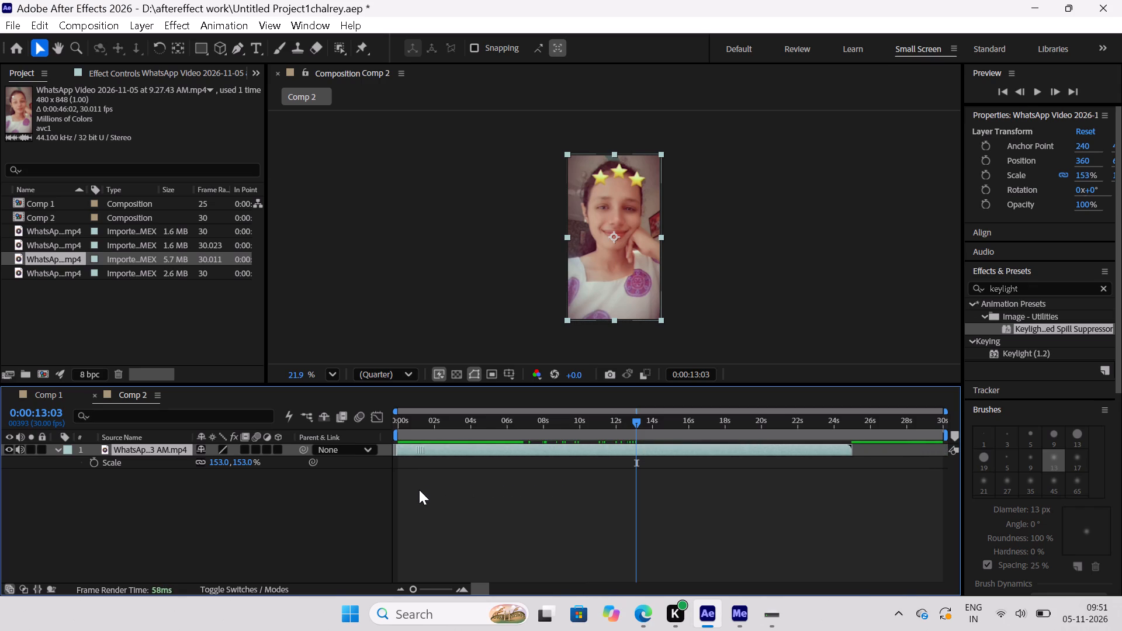
{"action": "left_click_drag", "start_coordinate": [419, 490], "coordinate": [415, 497]}
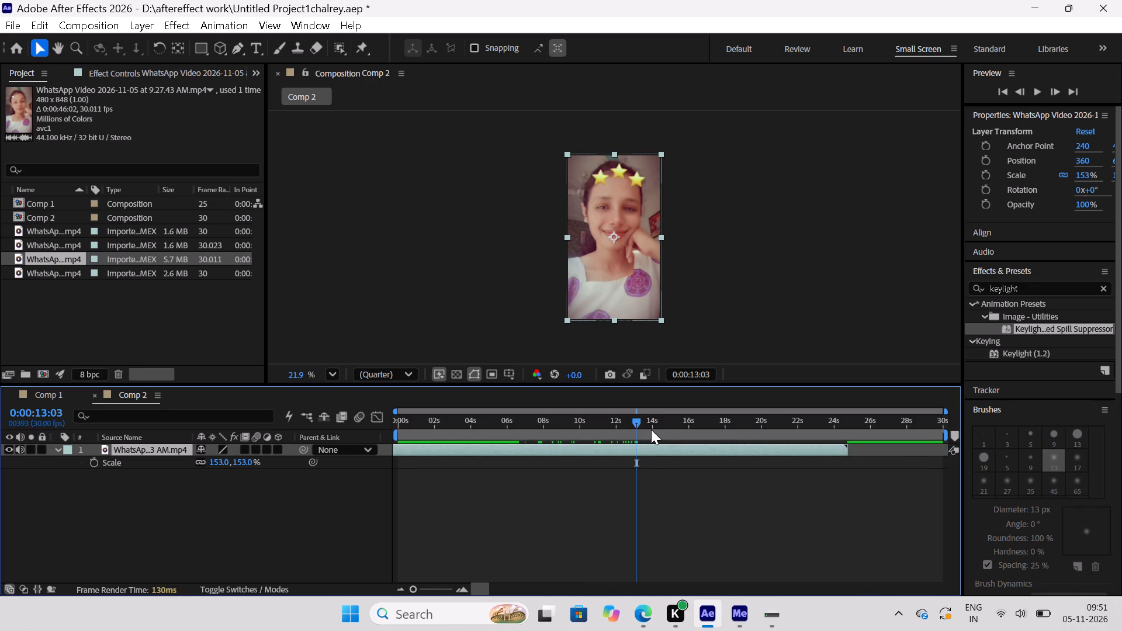
Play Comp 2 from 0 s to review the trimmed portrait clip.
{"action": "left_click_drag", "start_coordinate": [633, 423], "coordinate": [330, 492]}
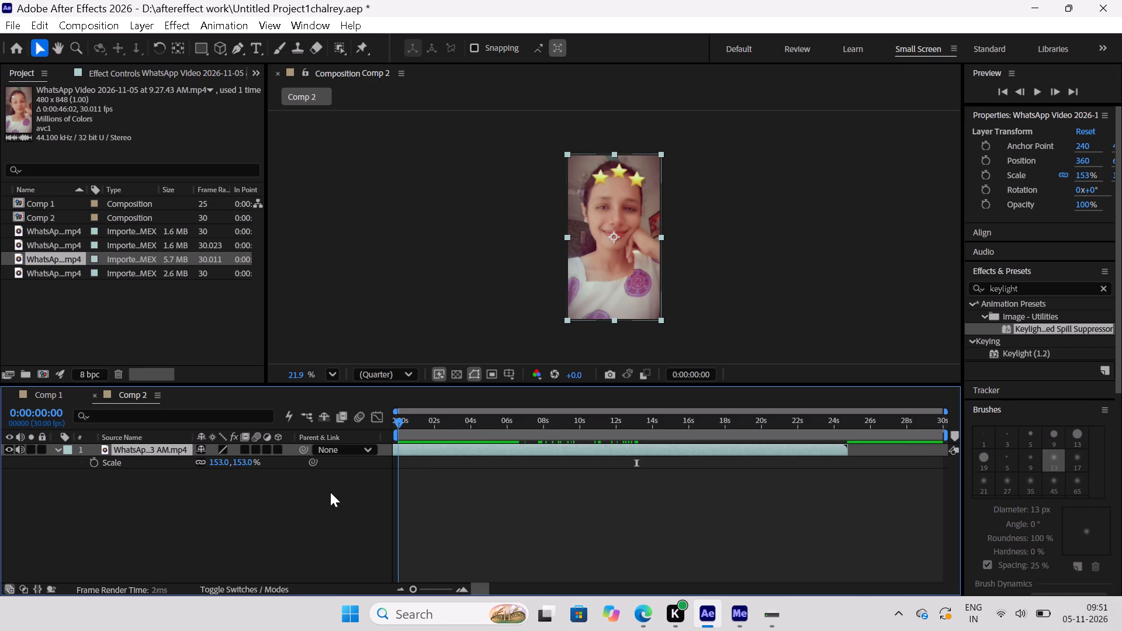
{"action": "left_click_drag", "start_coordinate": [330, 492], "coordinate": [314, 501]}
{"action": "key", "text": "space"}
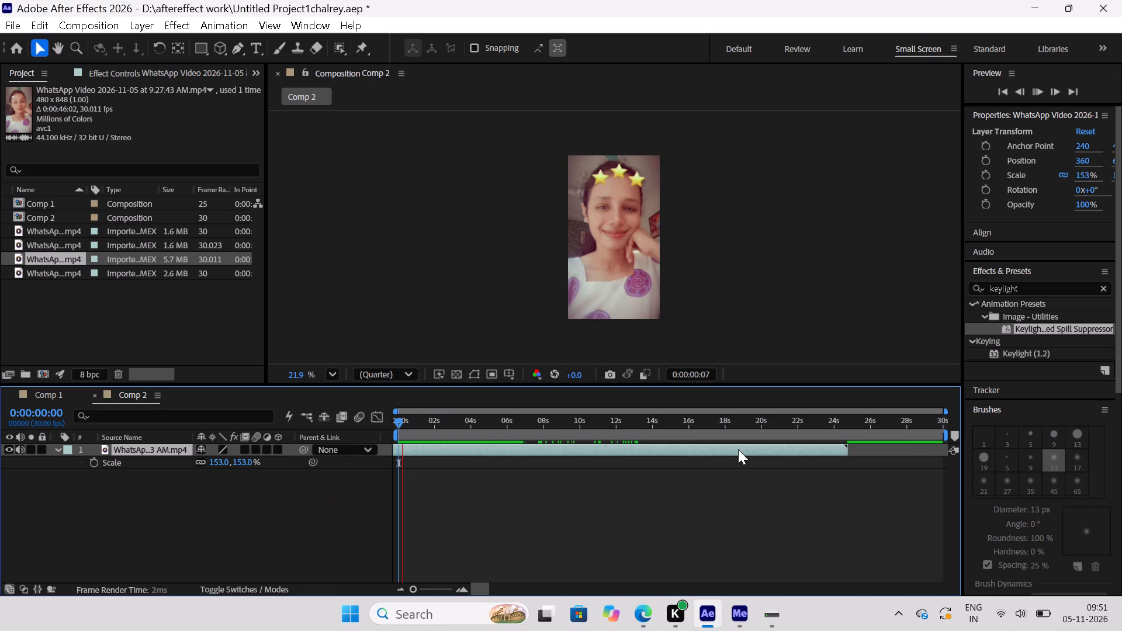
Trim the portrait layer's end to about 9 s, slide the clip later, and extend its start back to the beginning of Comp 2.
{"action": "left_click_drag", "start_coordinate": [845, 451], "coordinate": [566, 483]}
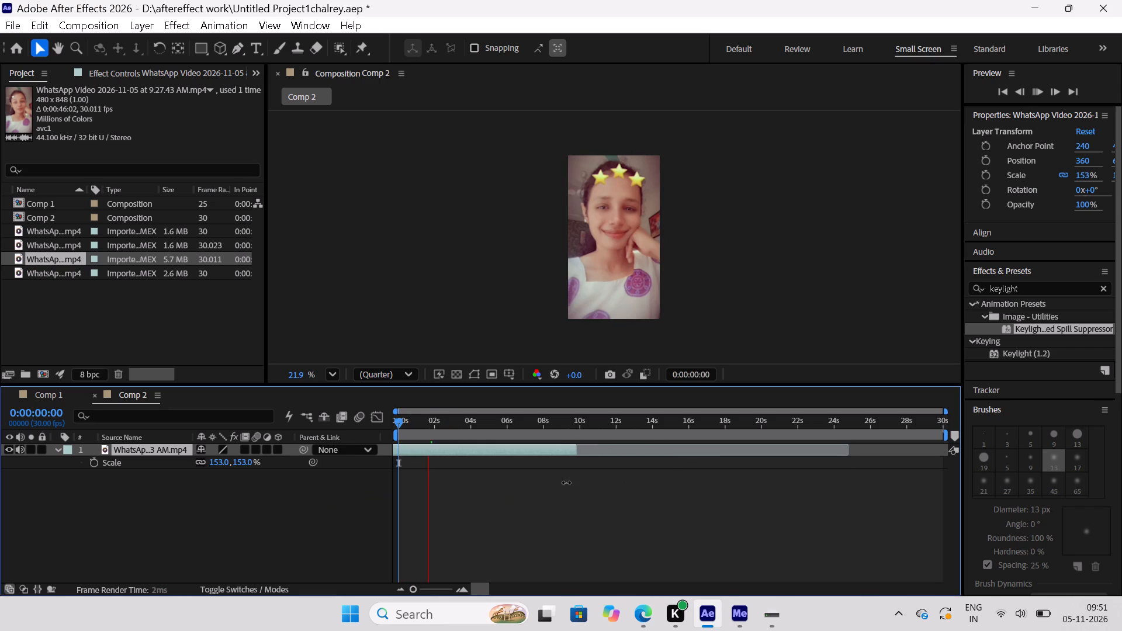
{"action": "left_click_drag", "start_coordinate": [566, 483], "coordinate": [562, 483]}
{"action": "left_click_drag", "start_coordinate": [501, 449], "coordinate": [707, 472]}
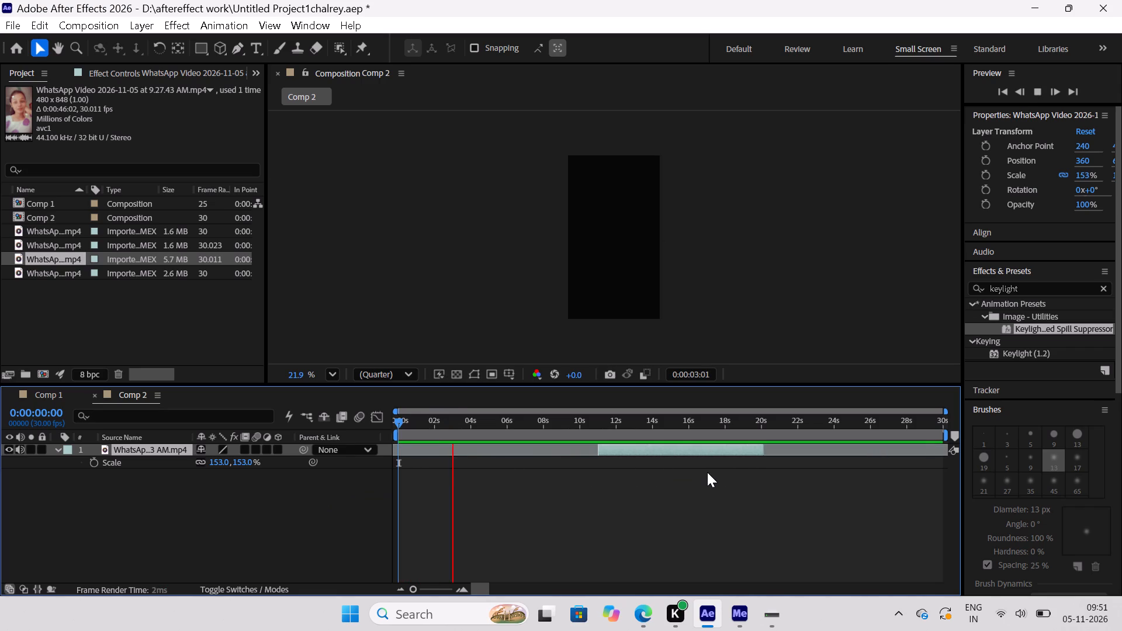
{"action": "key", "text": "space"}
{"action": "left_click_drag", "start_coordinate": [598, 450], "coordinate": [437, 465]}
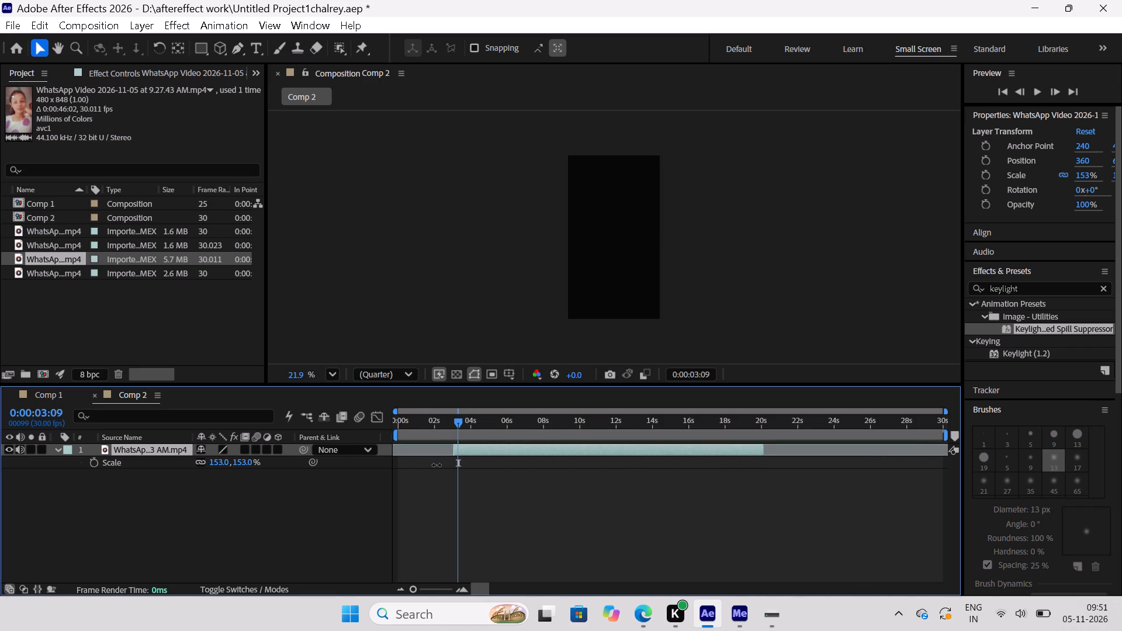
{"action": "left_click_drag", "start_coordinate": [437, 465], "coordinate": [393, 469]}
{"action": "left_click_drag", "start_coordinate": [536, 443], "coordinate": [674, 464]}
Trim the portrait layer's end to about 11 s, slide the clip later, and restore its trimmed-off opening.
{"action": "left_click_drag", "start_coordinate": [768, 448], "coordinate": [690, 456]}
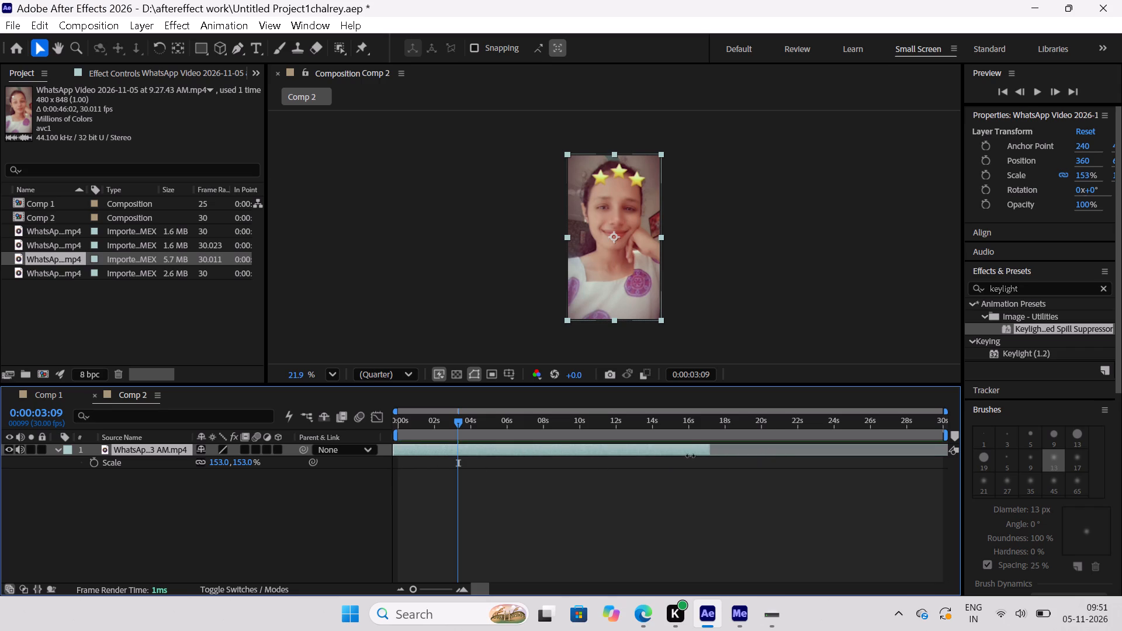
{"action": "left_click_drag", "start_coordinate": [690, 456], "coordinate": [606, 465]}
{"action": "left_click_drag", "start_coordinate": [559, 450], "coordinate": [788, 467]}
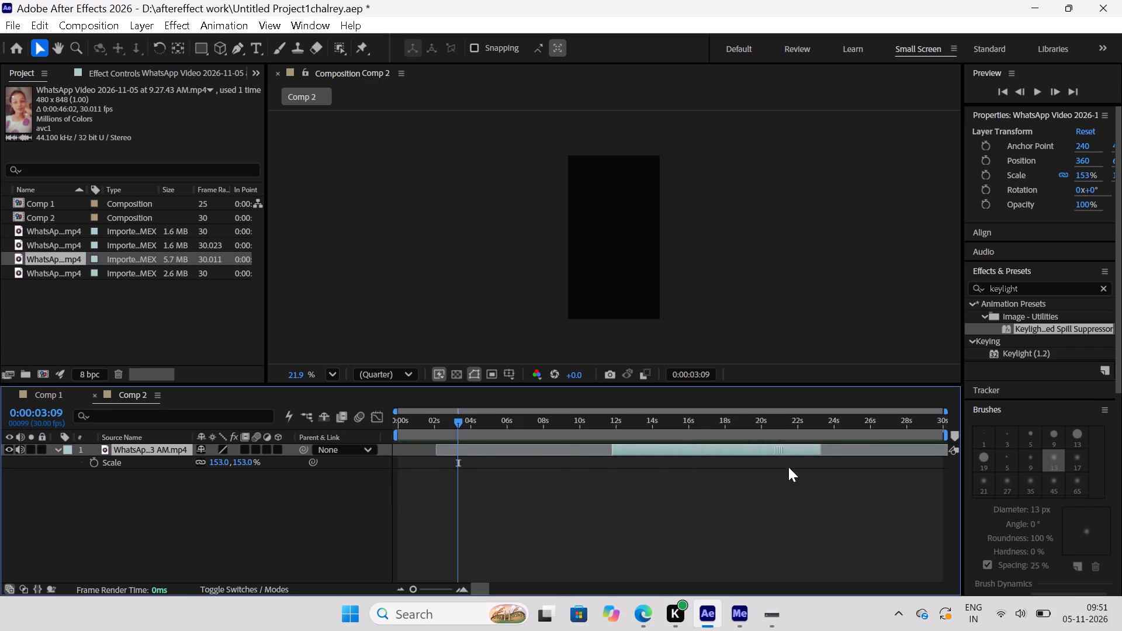
{"action": "left_click_drag", "start_coordinate": [788, 467], "coordinate": [825, 469]}
{"action": "left_click_drag", "start_coordinate": [653, 449], "coordinate": [465, 467]}
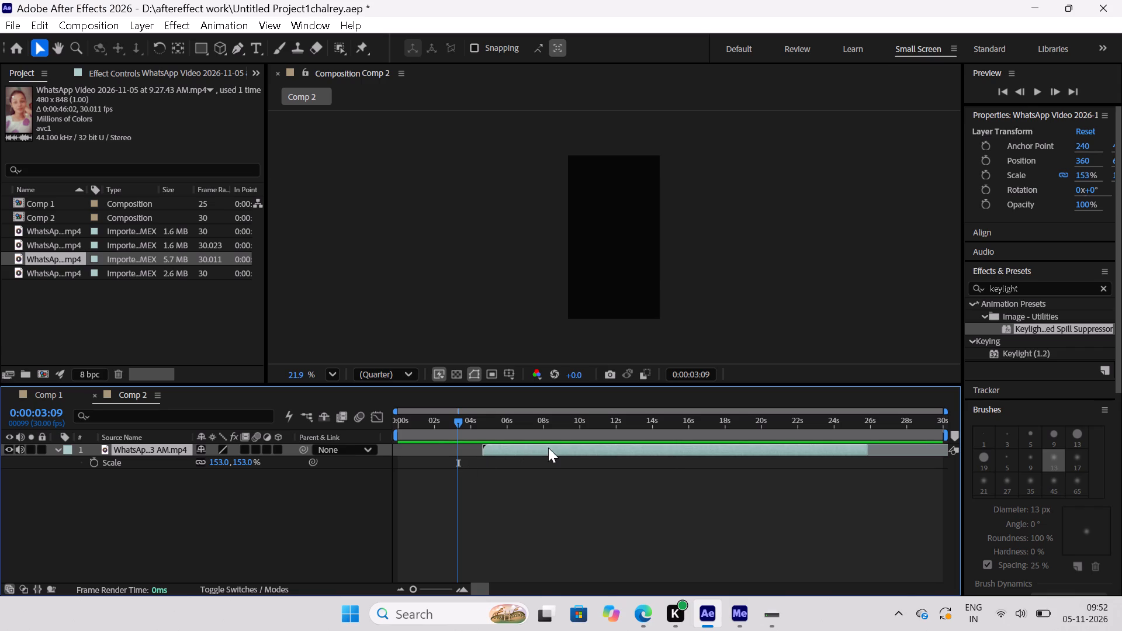
Slide the portrait layer back to start at 0 s in Comp 2.
{"action": "left_click_drag", "start_coordinate": [548, 451], "coordinate": [459, 471]}
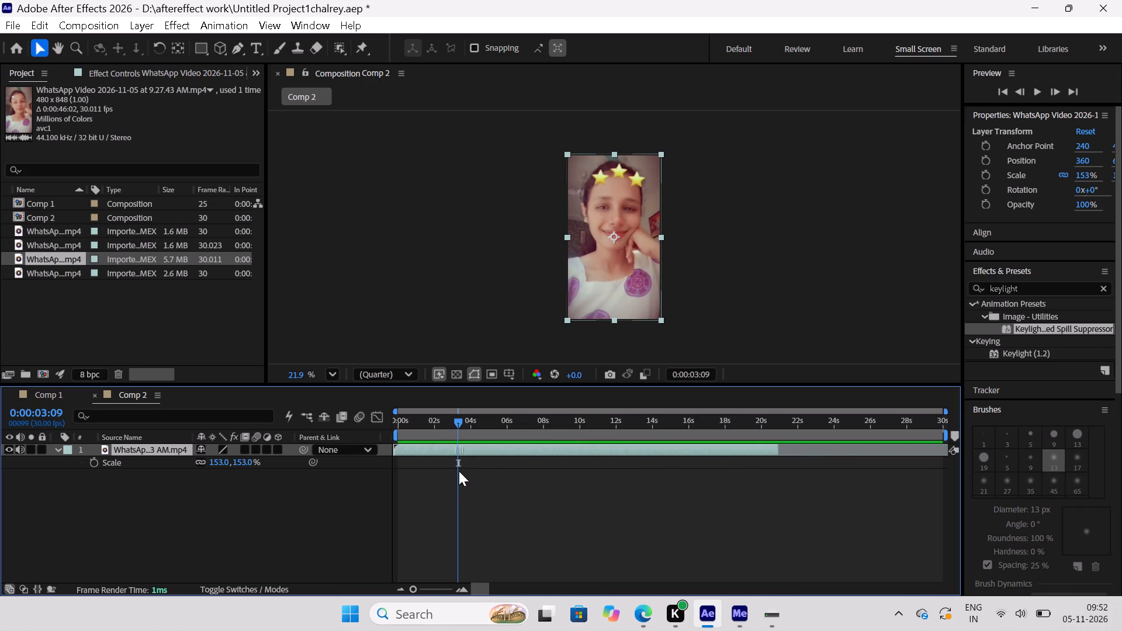
{"action": "left_click_drag", "start_coordinate": [459, 471], "coordinate": [457, 479]}
{"action": "left_click_drag", "start_coordinate": [457, 479], "coordinate": [461, 481]}
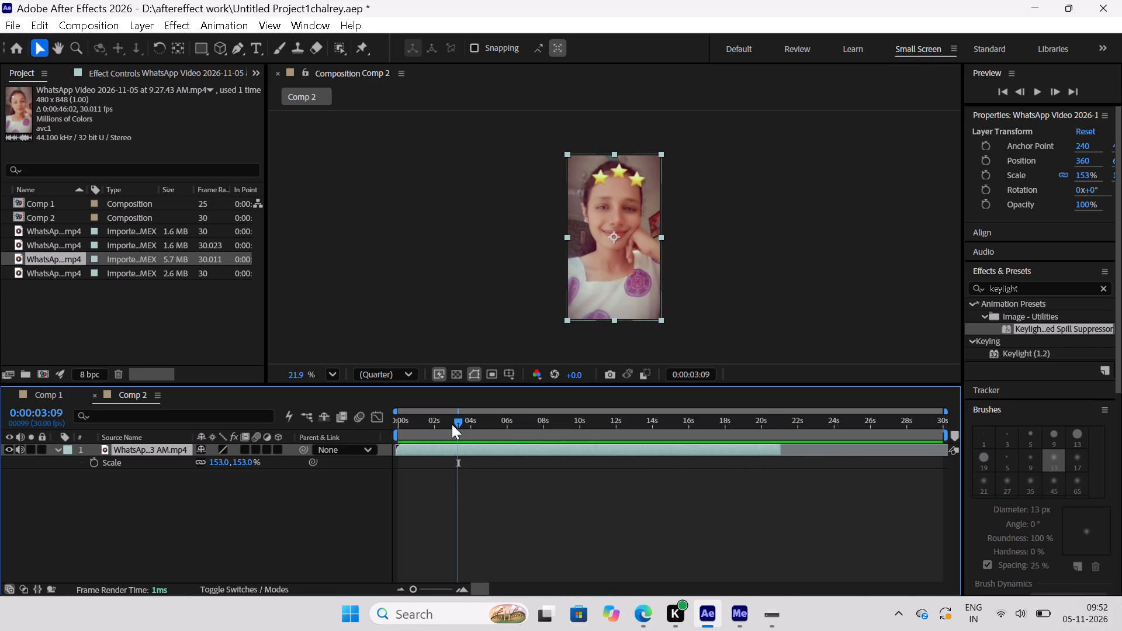
{"action": "left_click_drag", "start_coordinate": [458, 421], "coordinate": [320, 463]}
{"action": "left_click_drag", "start_coordinate": [442, 451], "coordinate": [447, 453]}
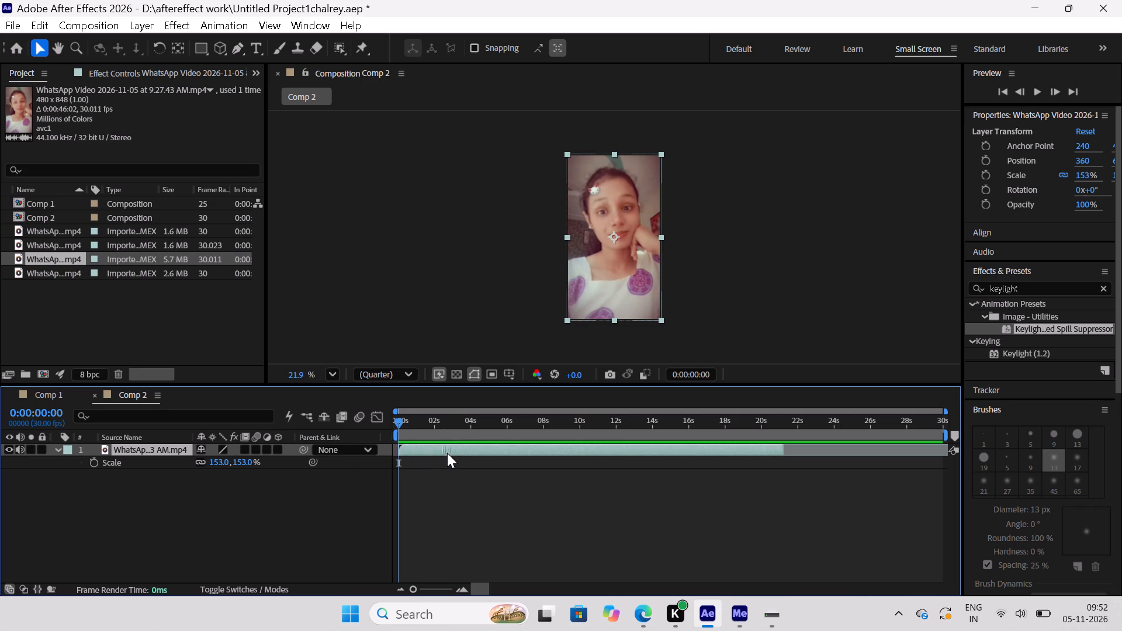
{"action": "left_click_drag", "start_coordinate": [447, 453], "coordinate": [442, 457]}
Play the opening seconds of Comp 2 to review the retrimmed portrait clip, and return to 0 s.
{"action": "key", "text": "space"}
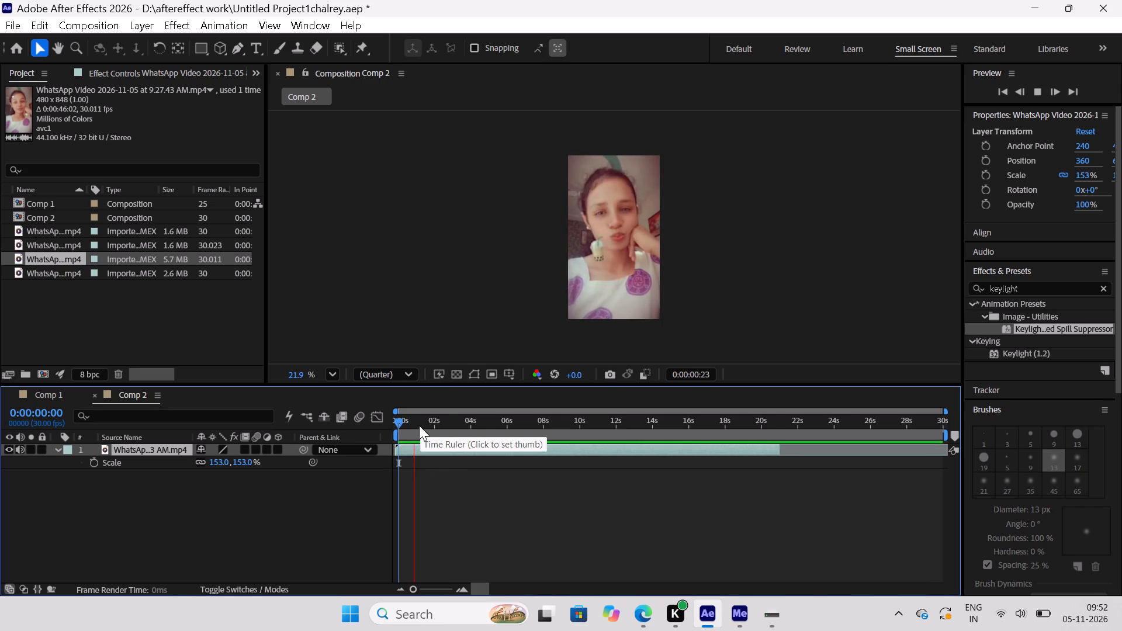
{"action": "key", "text": "space"}
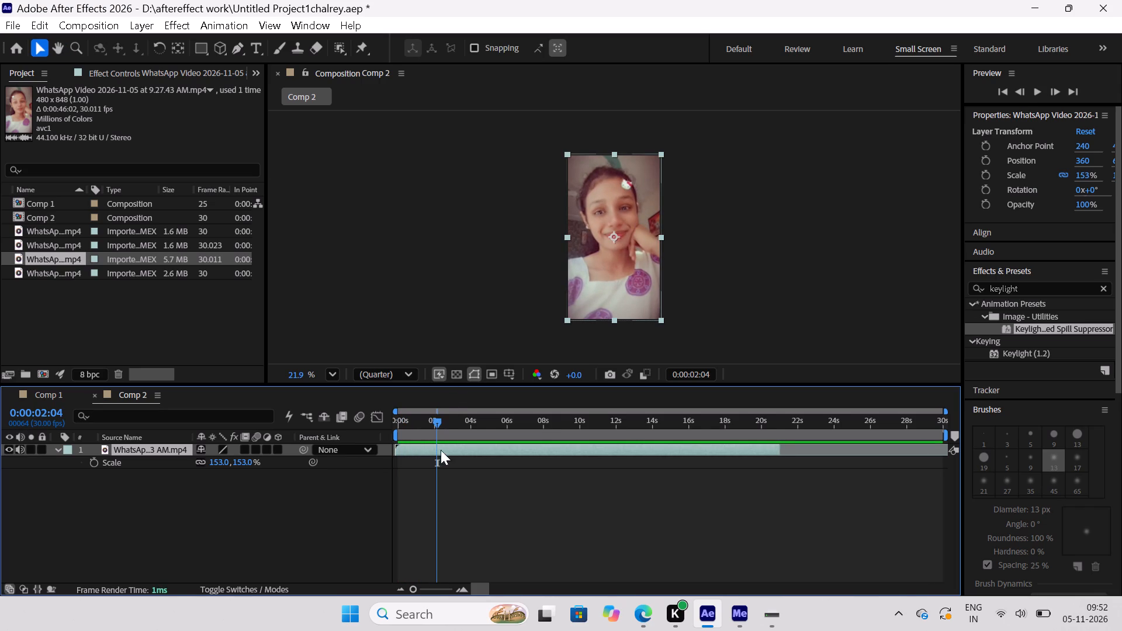
{"action": "left_click_drag", "start_coordinate": [435, 418], "coordinate": [366, 428]}
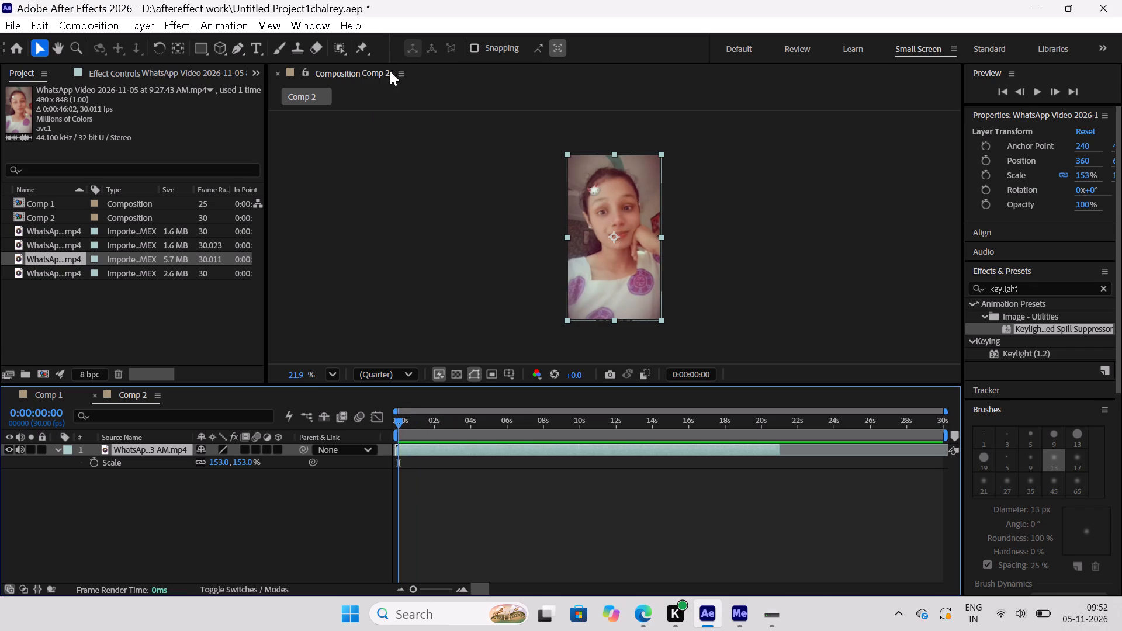
Add the 9.31.07 PM green-screen clip to Comp 2 and stack it above the portrait layer.
{"action": "left_click", "coordinate": [37, 241]}
{"action": "left_click", "coordinate": [39, 232]}
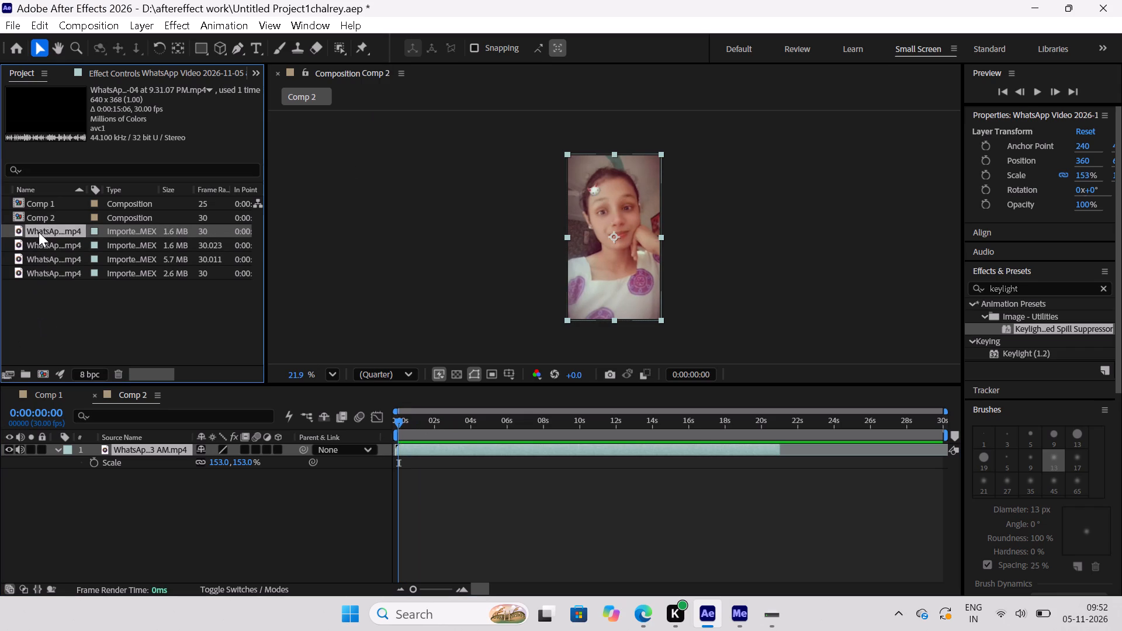
{"action": "left_click_drag", "start_coordinate": [37, 232], "coordinate": [131, 489]}
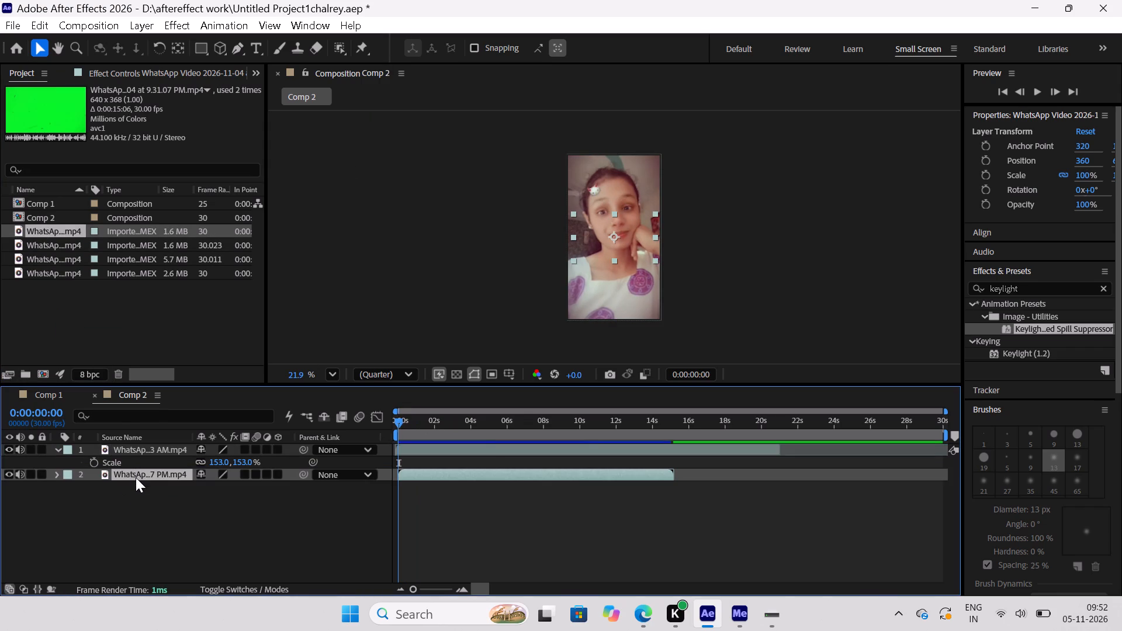
{"action": "left_click_drag", "start_coordinate": [136, 478], "coordinate": [133, 450]}
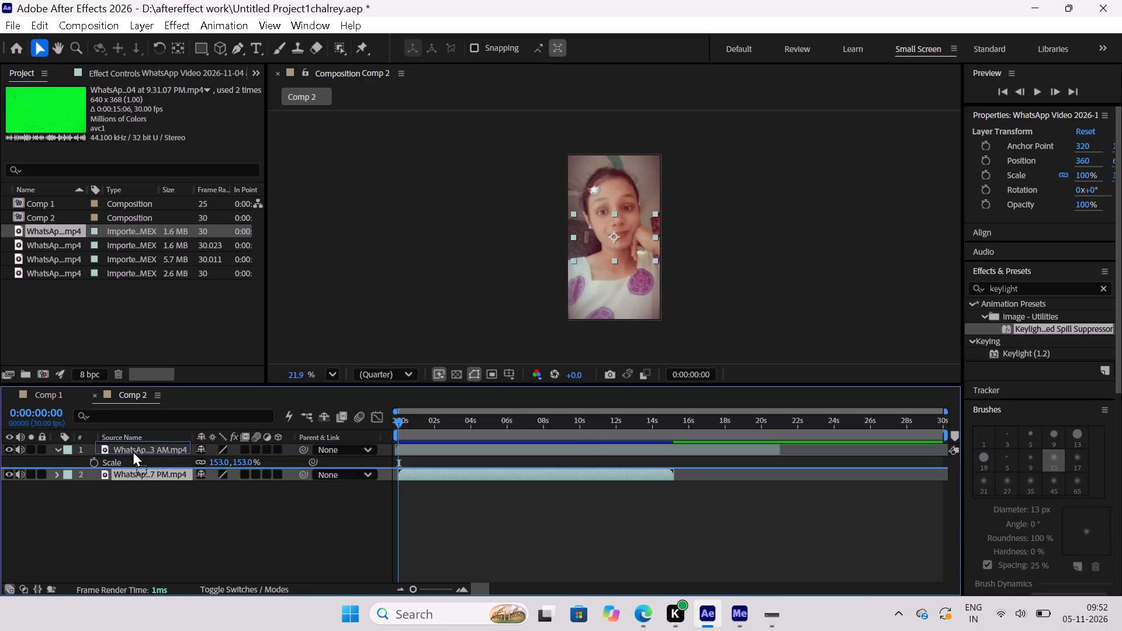
{"action": "left_click_drag", "start_coordinate": [133, 450], "coordinate": [133, 449]}
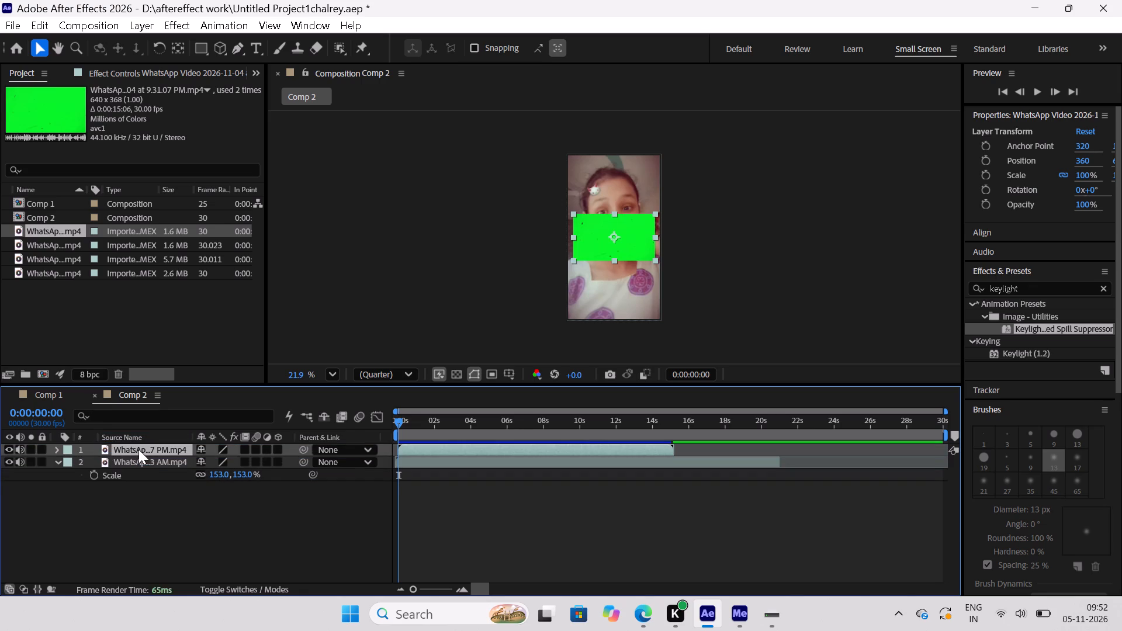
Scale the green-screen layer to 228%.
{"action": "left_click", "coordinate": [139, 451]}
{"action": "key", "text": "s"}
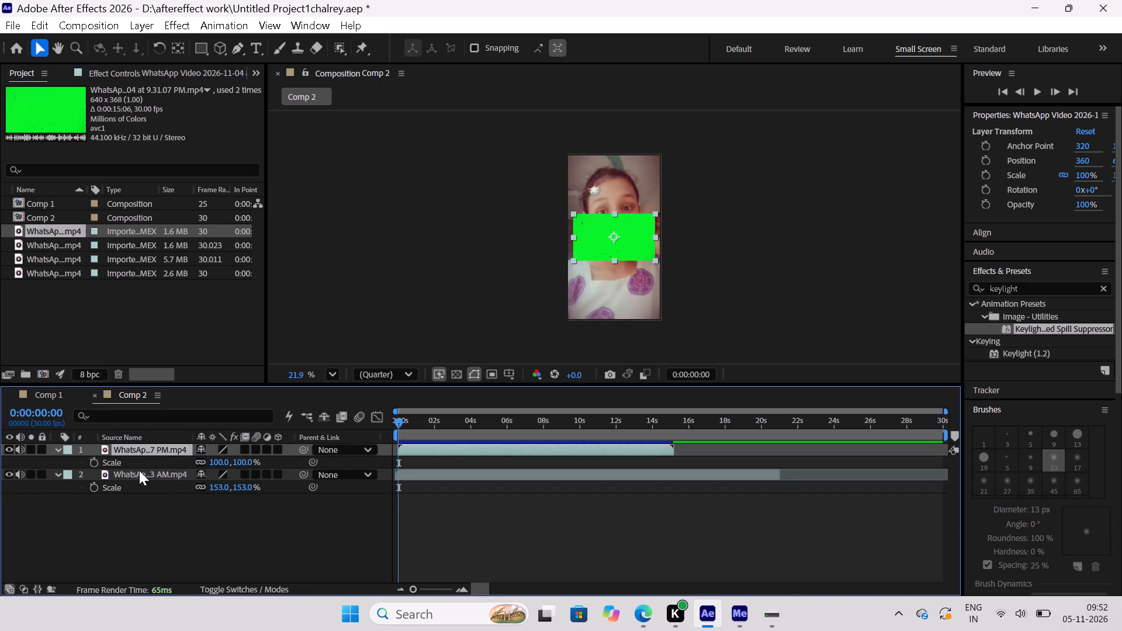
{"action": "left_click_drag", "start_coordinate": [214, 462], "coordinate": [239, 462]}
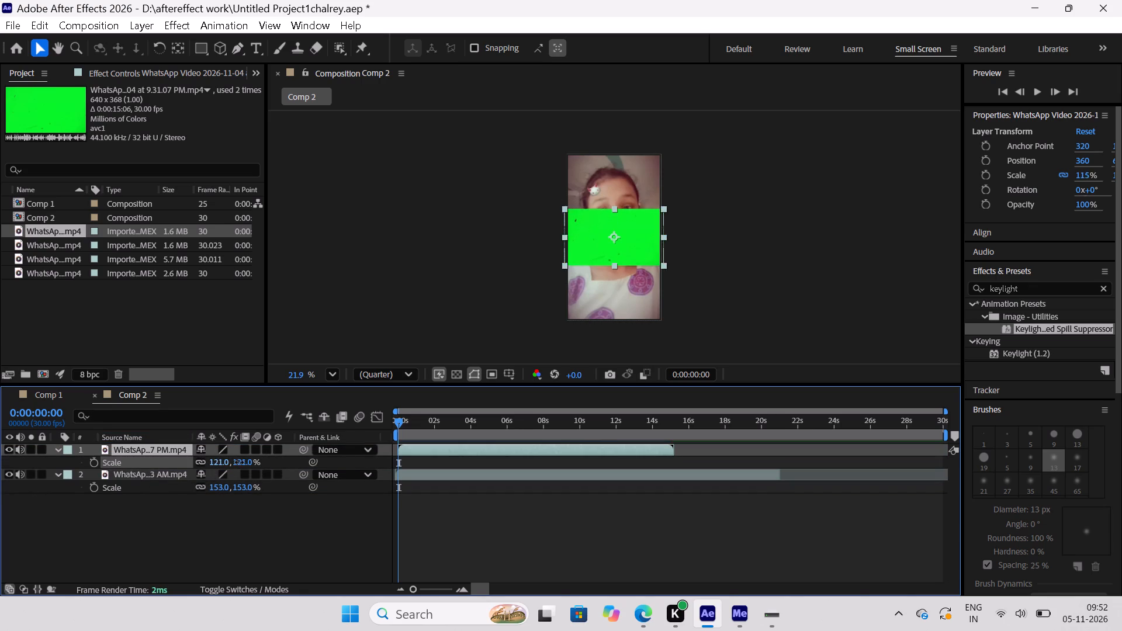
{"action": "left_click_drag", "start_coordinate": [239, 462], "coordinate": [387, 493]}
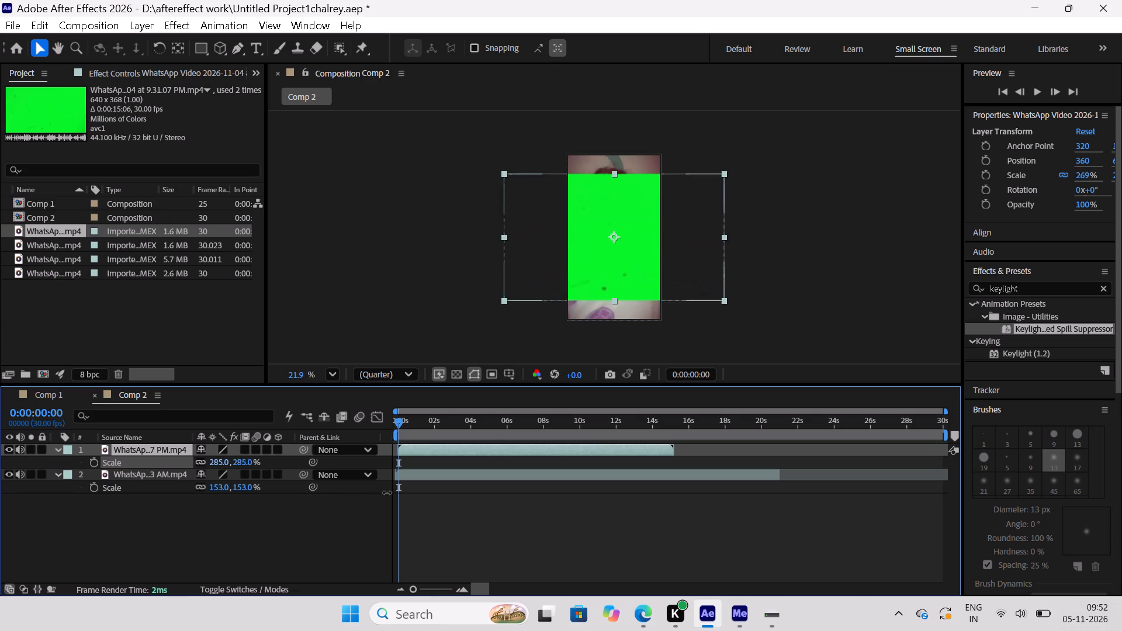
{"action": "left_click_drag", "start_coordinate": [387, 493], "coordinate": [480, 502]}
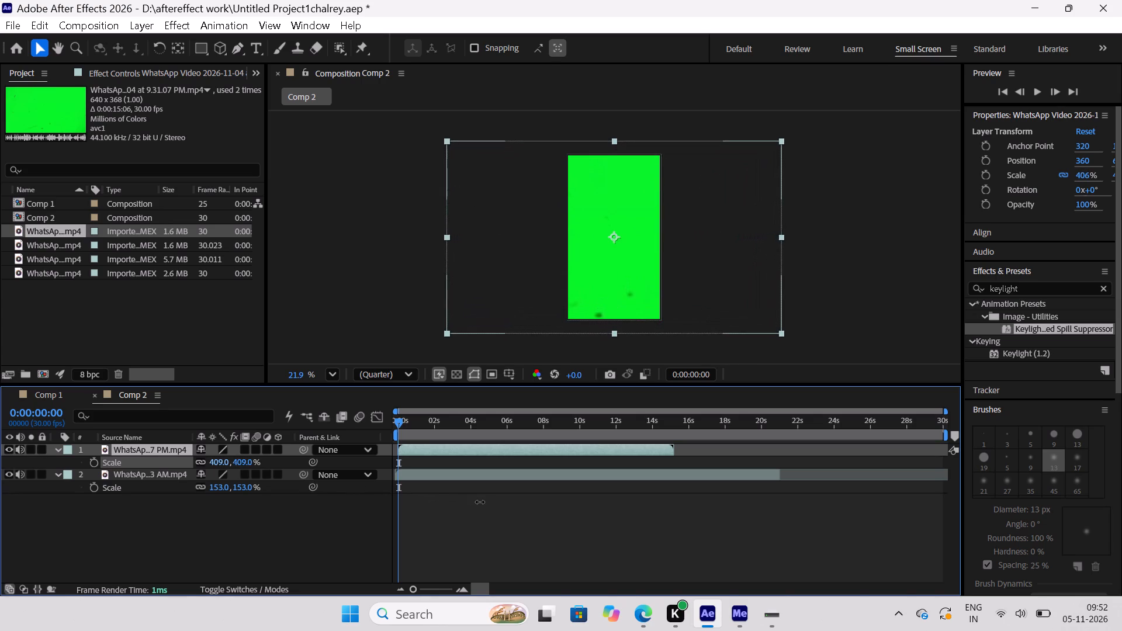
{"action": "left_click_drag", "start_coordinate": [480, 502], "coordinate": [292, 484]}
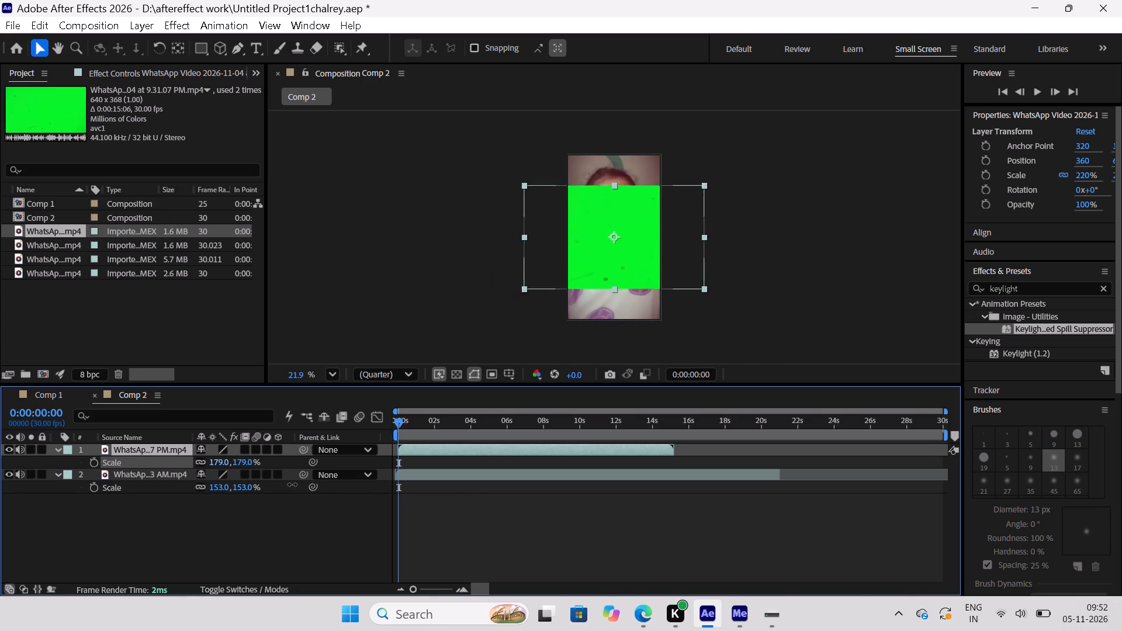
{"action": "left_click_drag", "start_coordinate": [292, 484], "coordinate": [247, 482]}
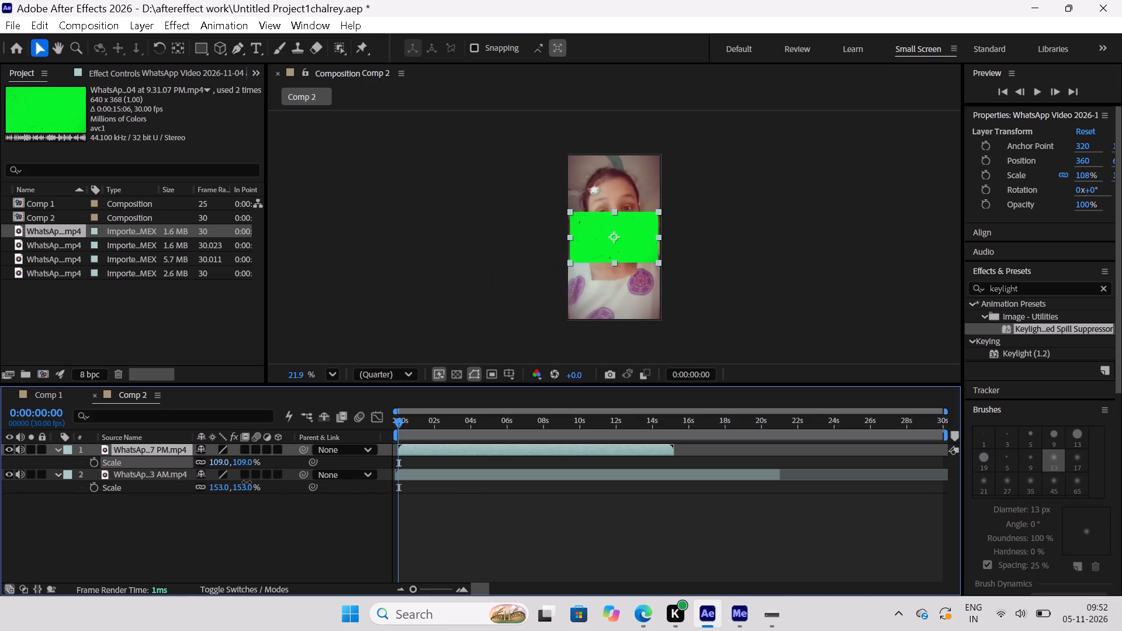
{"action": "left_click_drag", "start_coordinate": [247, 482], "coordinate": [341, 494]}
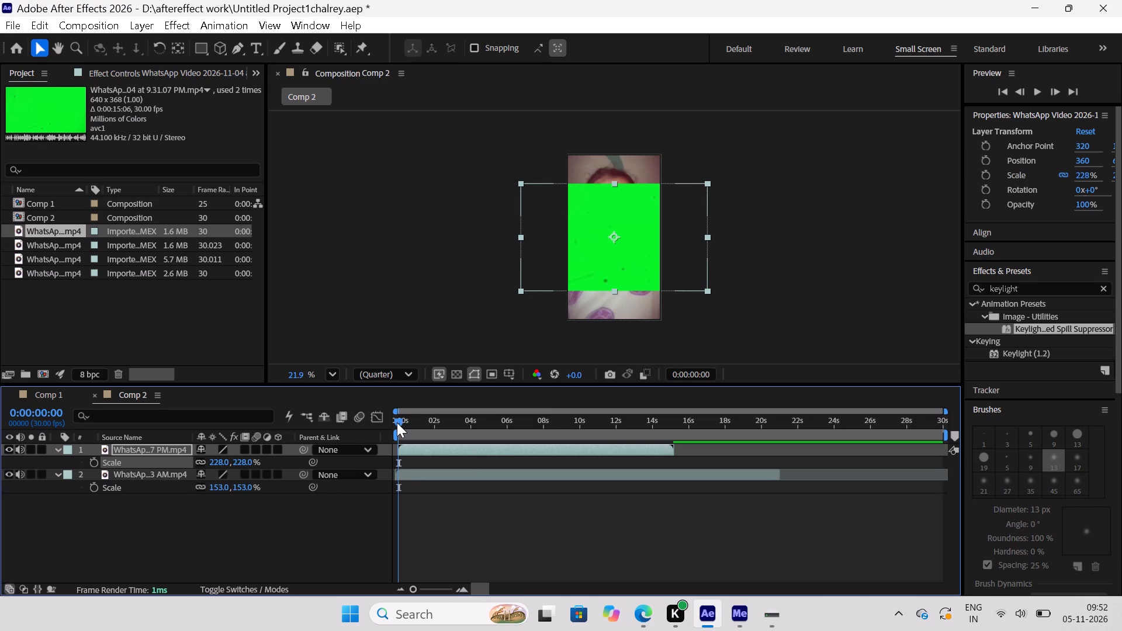
At 0:00:06:06, scale the green-screen layer to 336% and reposition it to X 1027.4 with the CHALRAY CHALRAY WAAL lyric inside the frame.
{"action": "left_click_drag", "start_coordinate": [397, 422], "coordinate": [509, 453]}
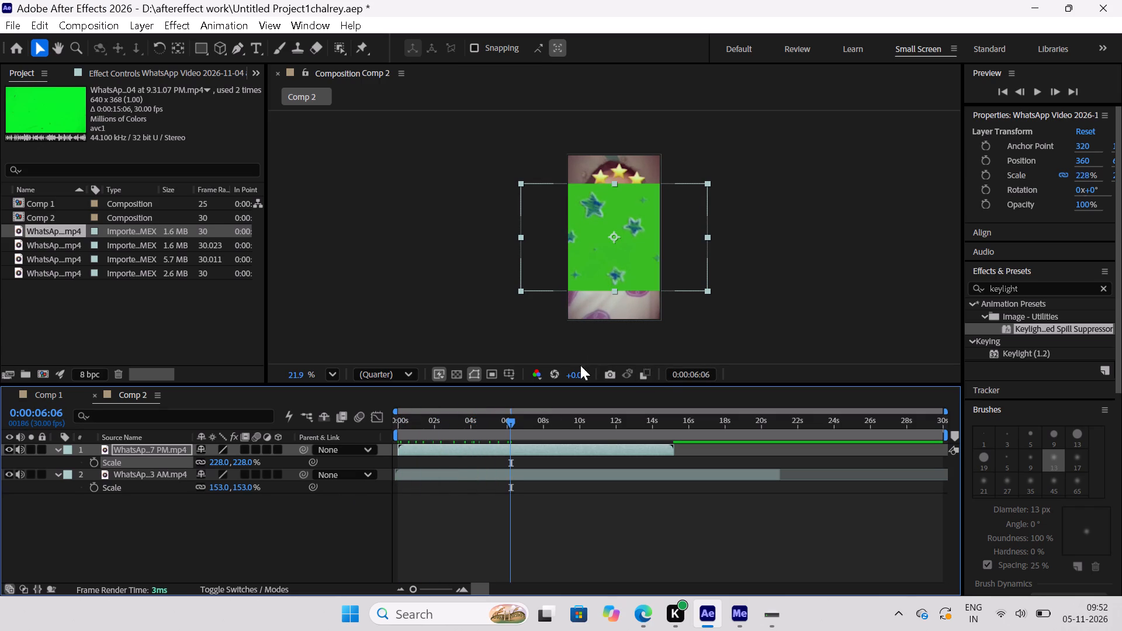
{"action": "left_click_drag", "start_coordinate": [601, 268], "coordinate": [647, 264]}
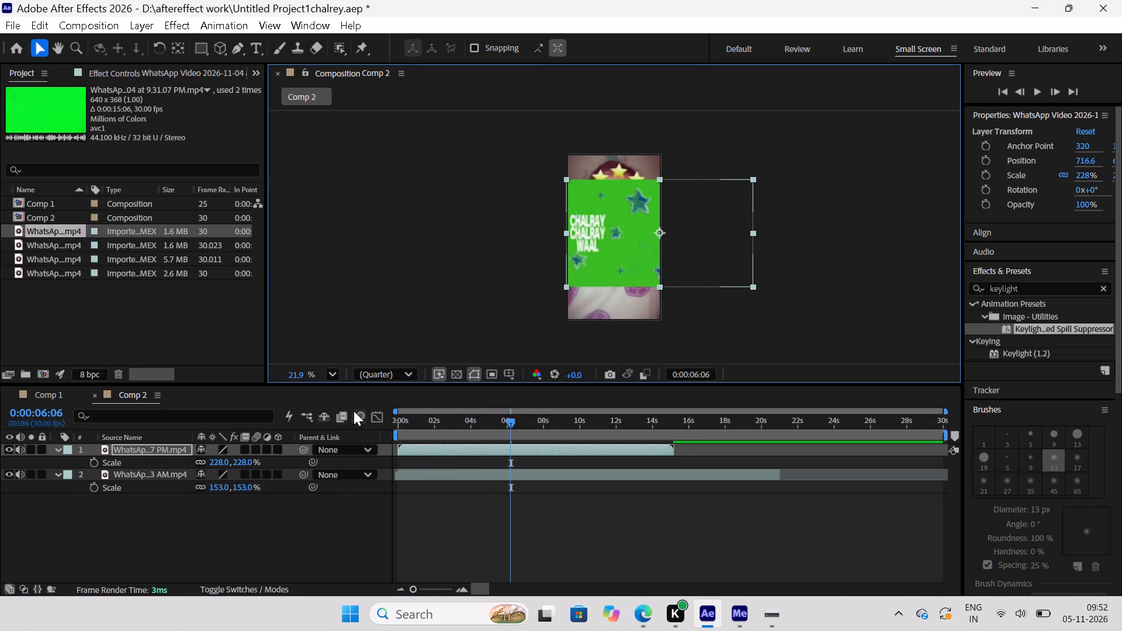
{"action": "key", "text": "s"}
{"action": "key", "text": "s"}
{"action": "left_click_drag", "start_coordinate": [217, 467], "coordinate": [290, 470]}
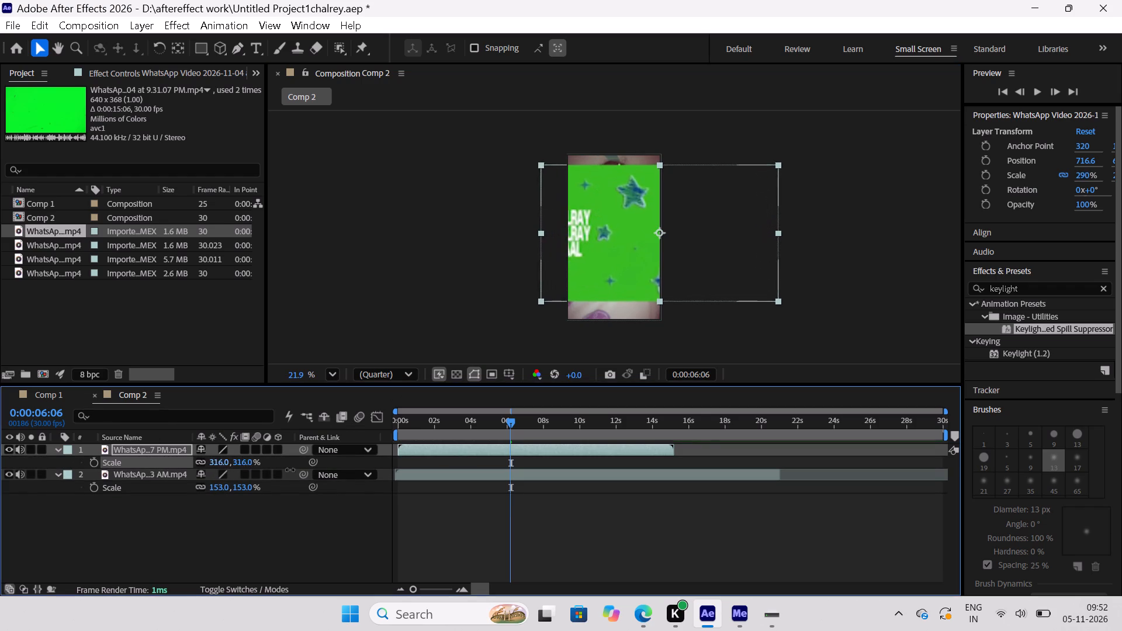
{"action": "left_click_drag", "start_coordinate": [290, 470], "coordinate": [303, 474]}
{"action": "left_click_drag", "start_coordinate": [605, 237], "coordinate": [627, 242]}
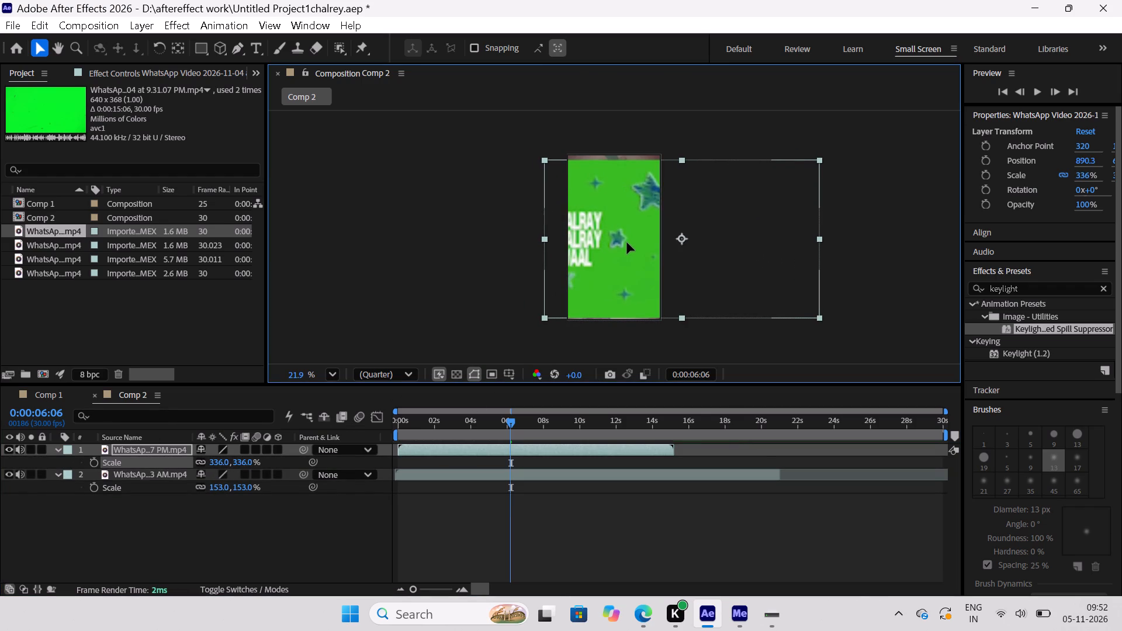
{"action": "left_click_drag", "start_coordinate": [627, 242], "coordinate": [645, 254]}
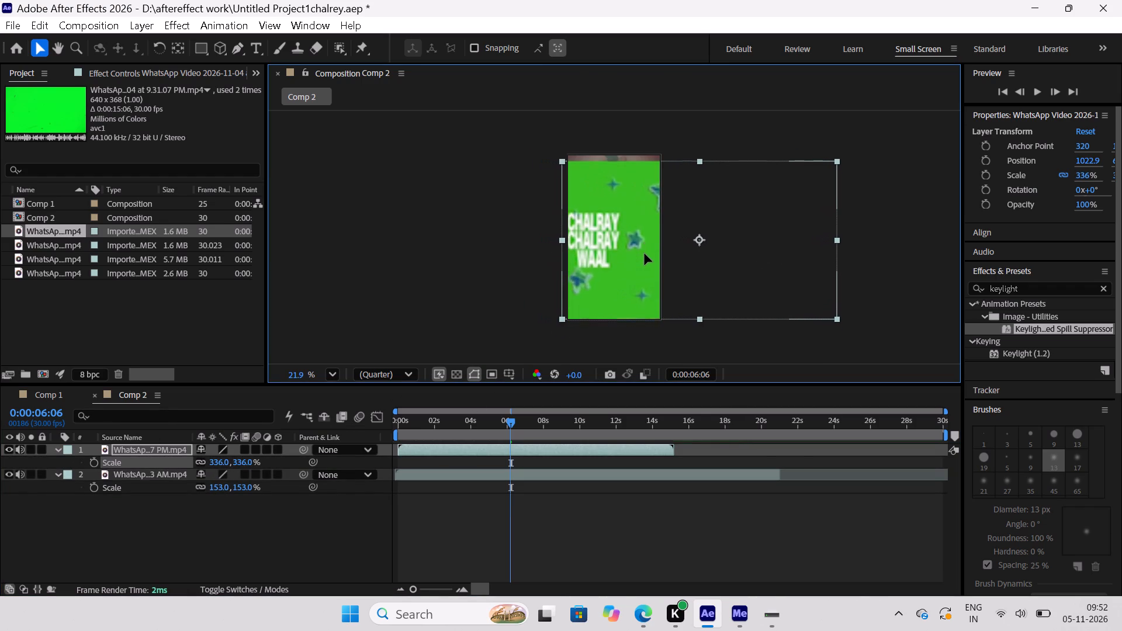
{"action": "left_click_drag", "start_coordinate": [645, 254], "coordinate": [645, 255]}
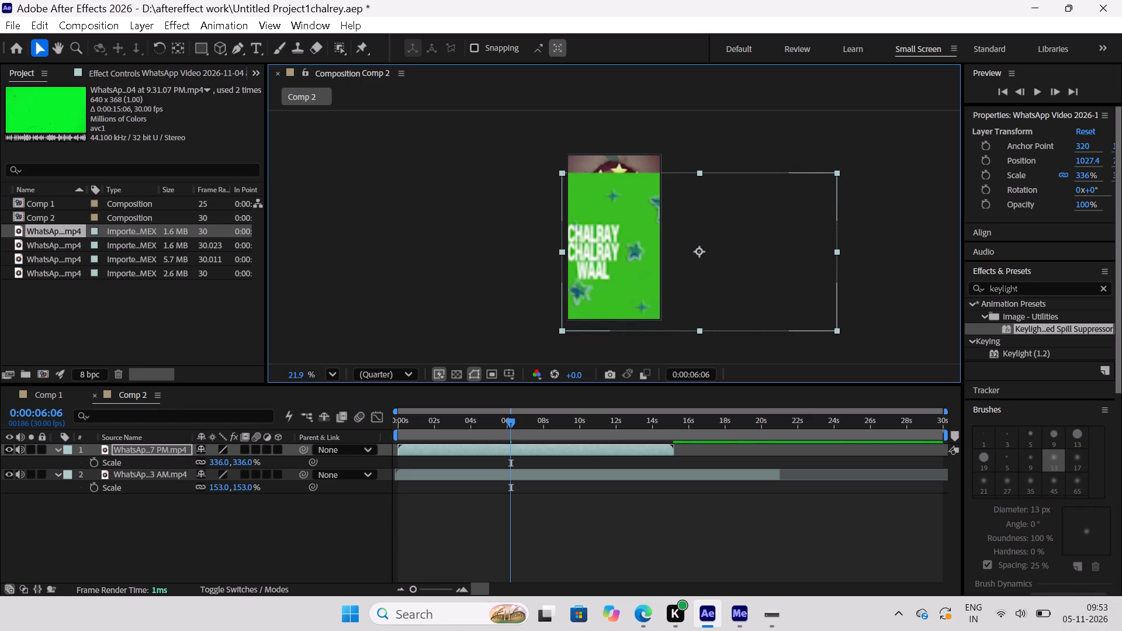
Apply the Keylight and Spill Suppressor animation preset to the green-screen layer.
{"action": "left_click_drag", "start_coordinate": [1038, 328], "coordinate": [863, 349]}
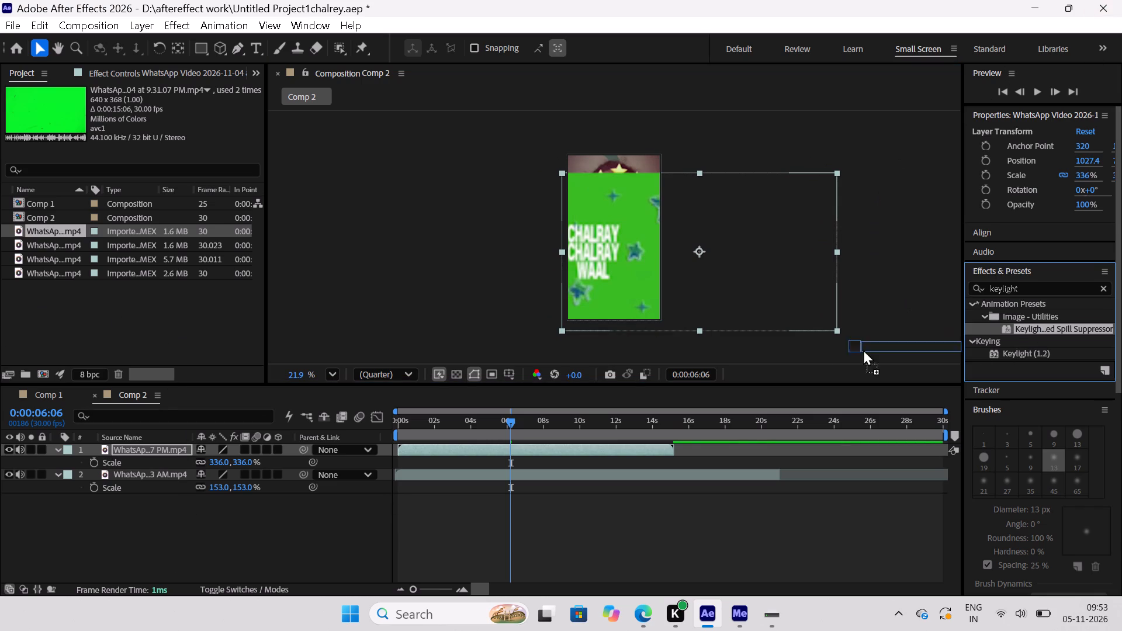
{"action": "left_click_drag", "start_coordinate": [863, 349], "coordinate": [467, 462]}
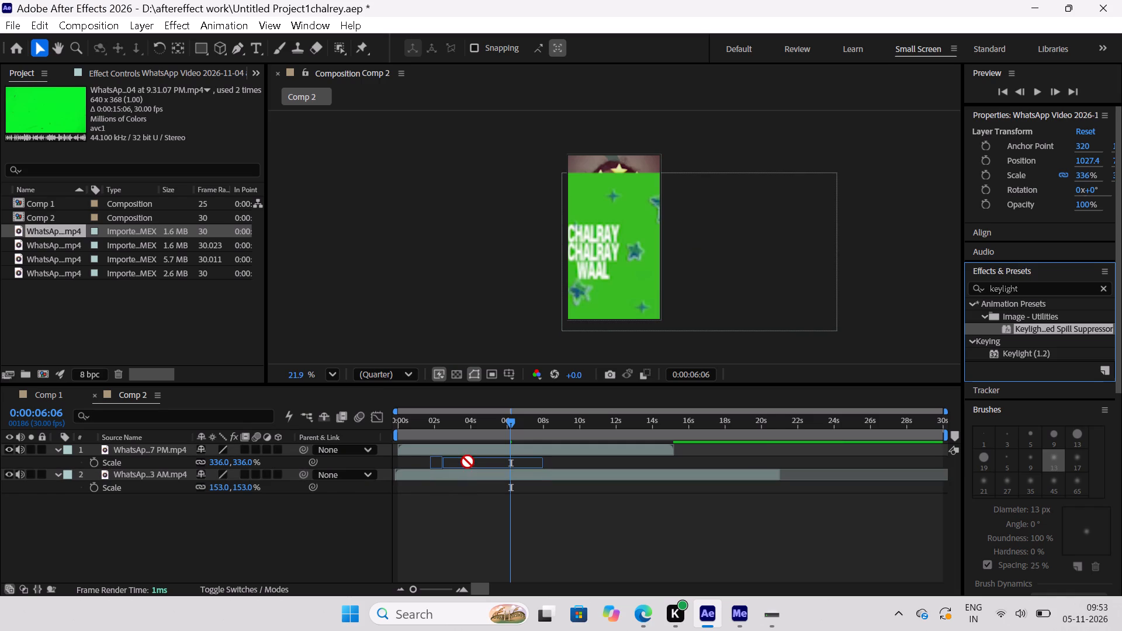
{"action": "left_click_drag", "start_coordinate": [467, 462], "coordinate": [467, 455]}
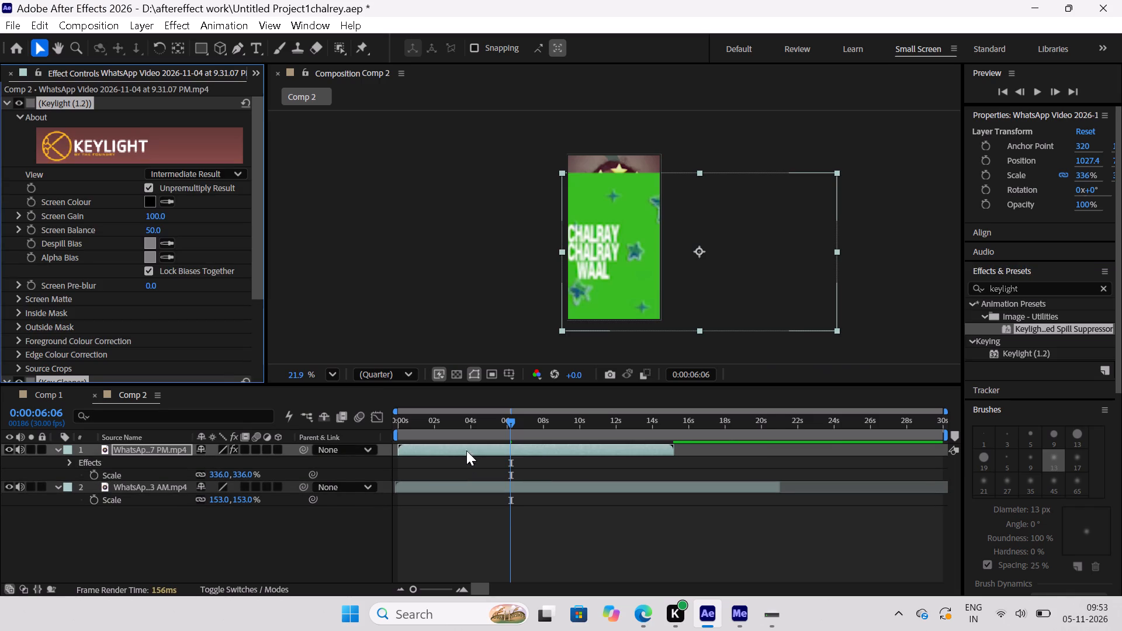
Sample the green background of the lyric clip as Keylight's Screen Colour.
{"action": "left_click", "coordinate": [171, 206]}
{"action": "left_click", "coordinate": [624, 221]}
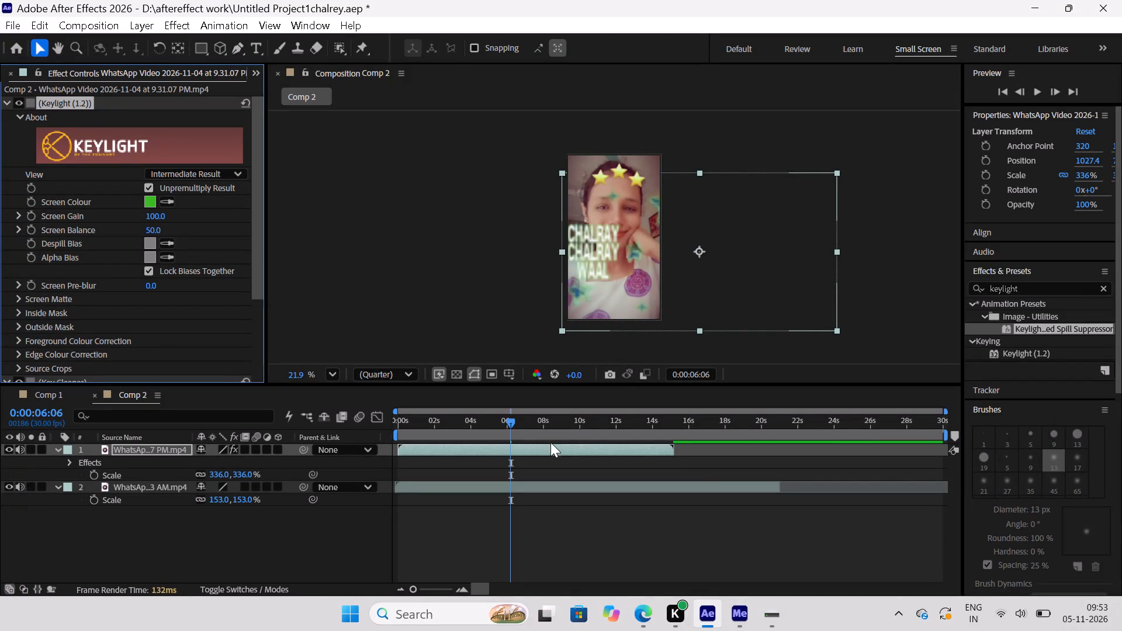
Return the playhead to 0:00:00:00 and trim the portrait layer's end to about 15 s, matching the green-screen layer's end.
{"action": "left_click_drag", "start_coordinate": [512, 423], "coordinate": [400, 435]}
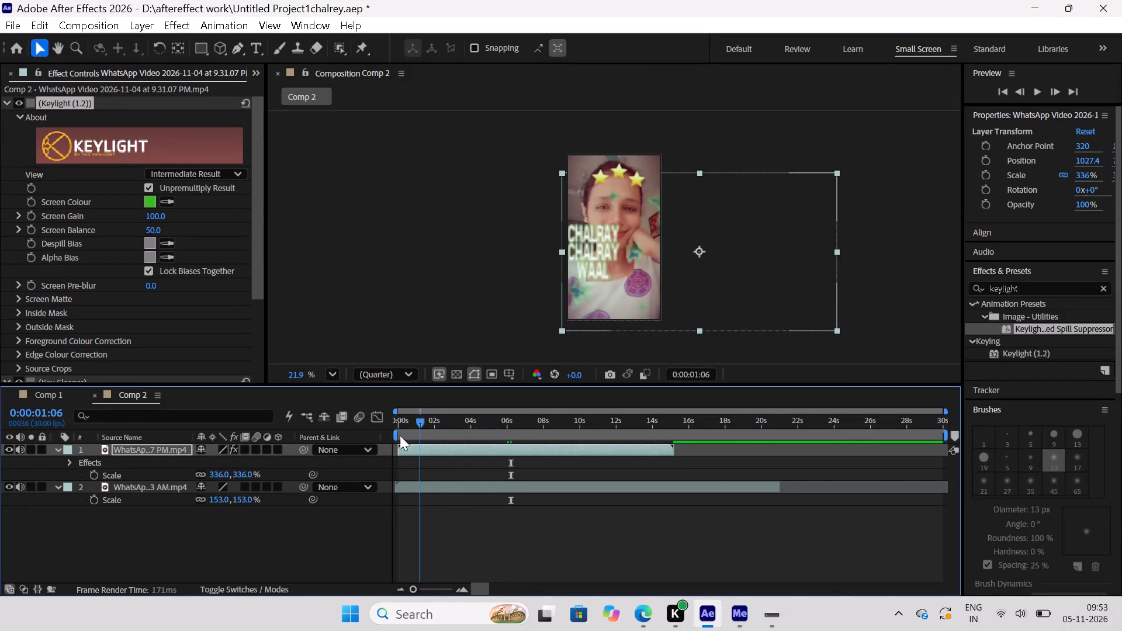
{"action": "left_click_drag", "start_coordinate": [400, 435], "coordinate": [376, 443]}
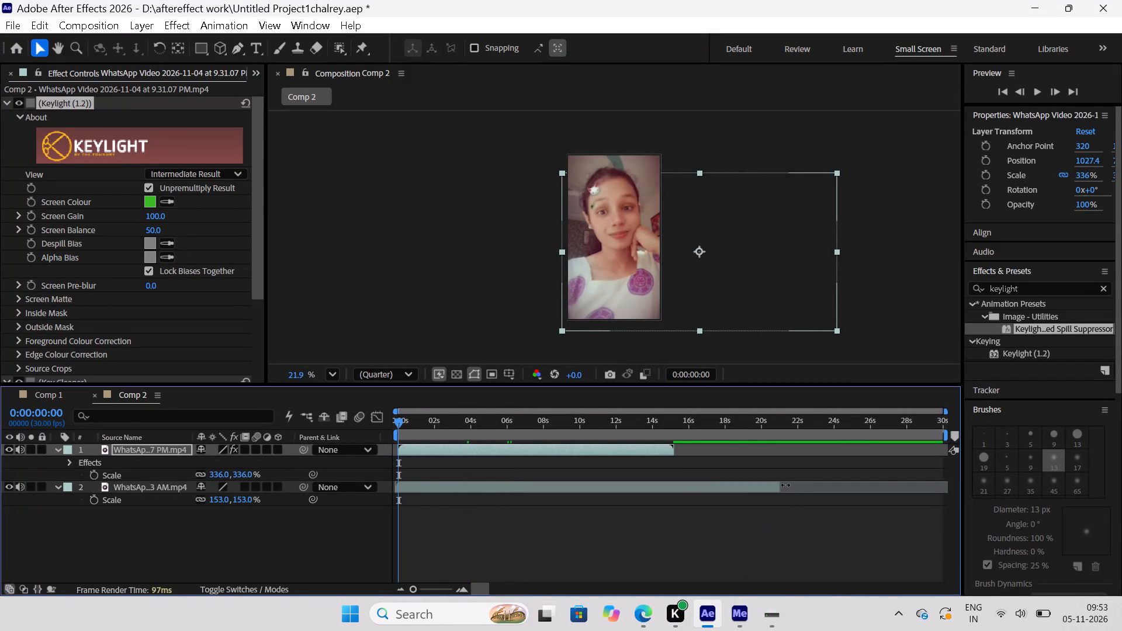
{"action": "left_click_drag", "start_coordinate": [785, 485], "coordinate": [674, 495]}
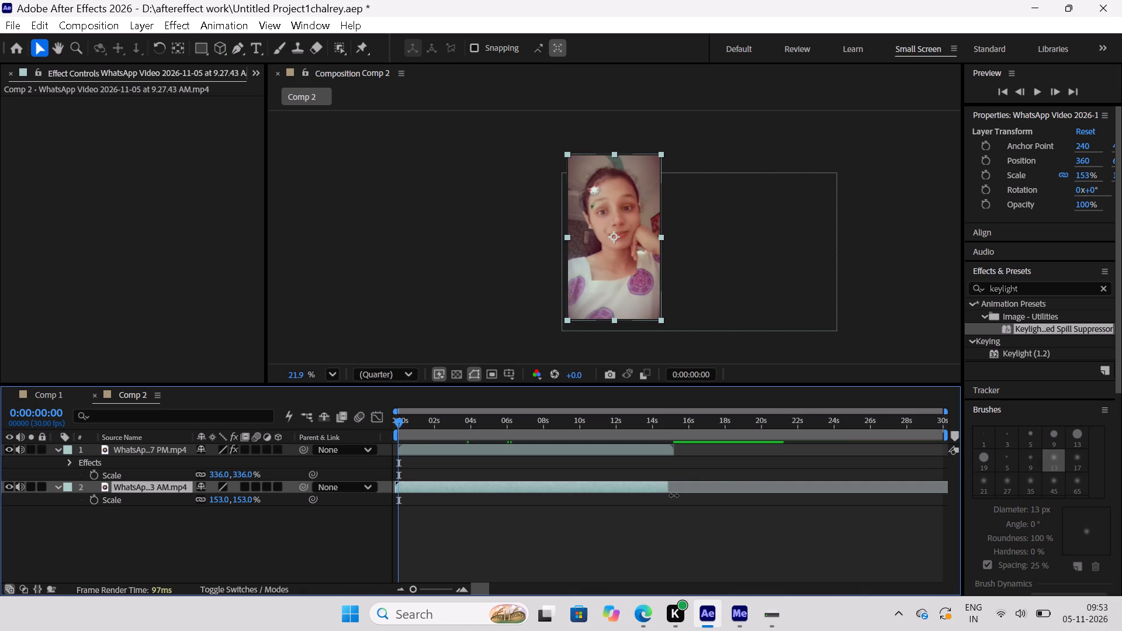
{"action": "left_click_drag", "start_coordinate": [674, 495], "coordinate": [677, 495]}
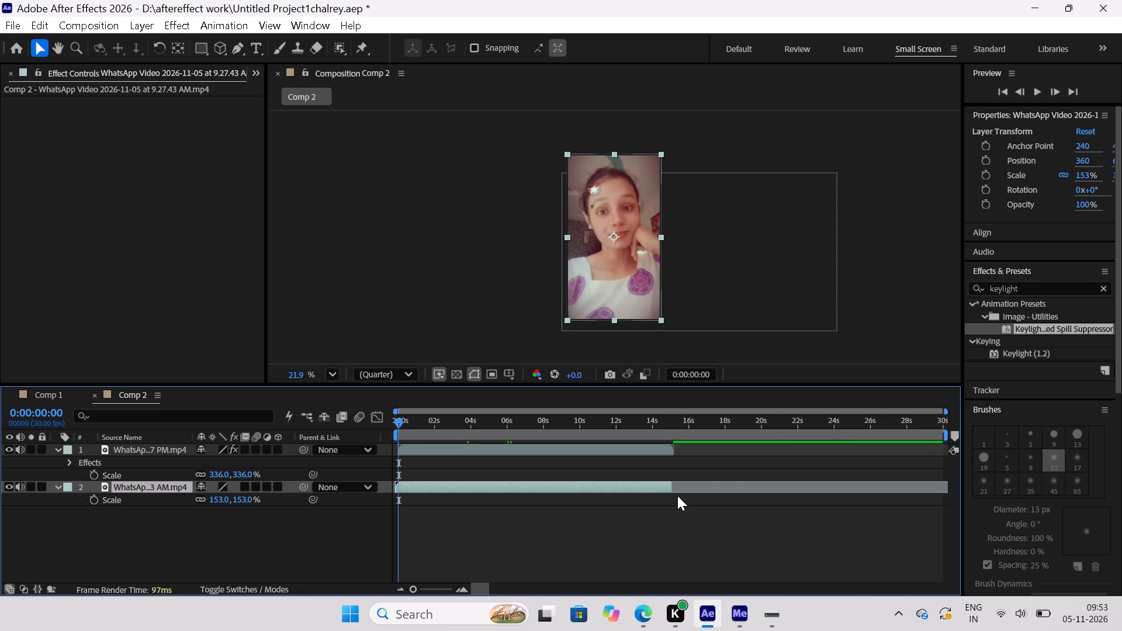
Preview Comp 2 from the start through the end of both clips.
{"action": "key", "text": "space"}
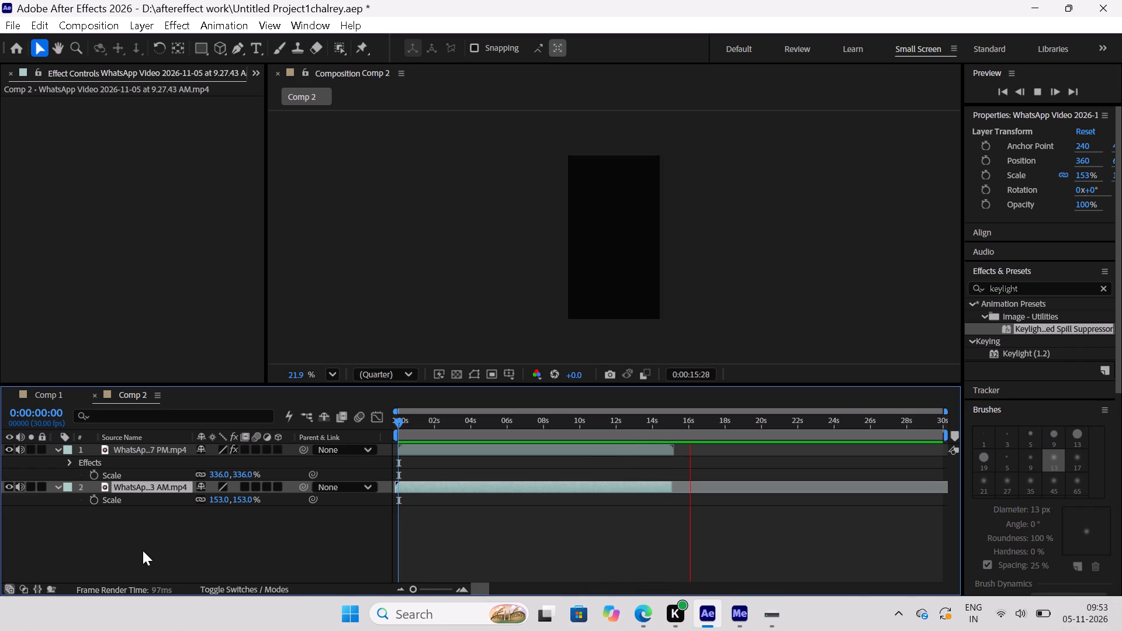
{"action": "key", "text": "space"}
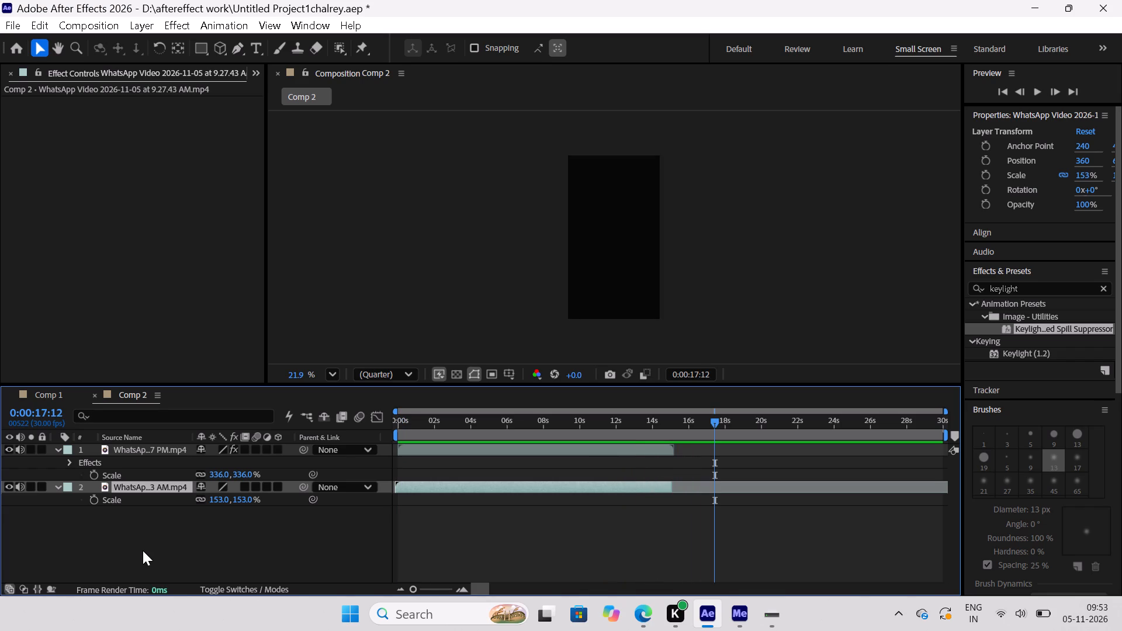
Save the project and close the application.
{"action": "key", "text": "ctrl+s"}
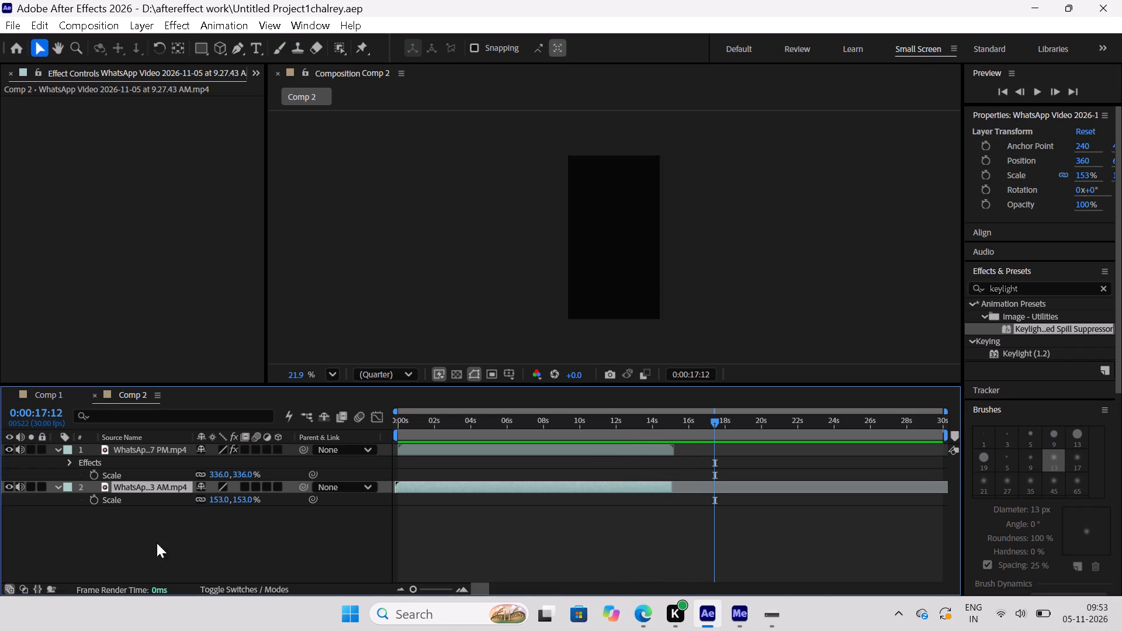
{"action": "left_click", "coordinate": [1100, 5]}
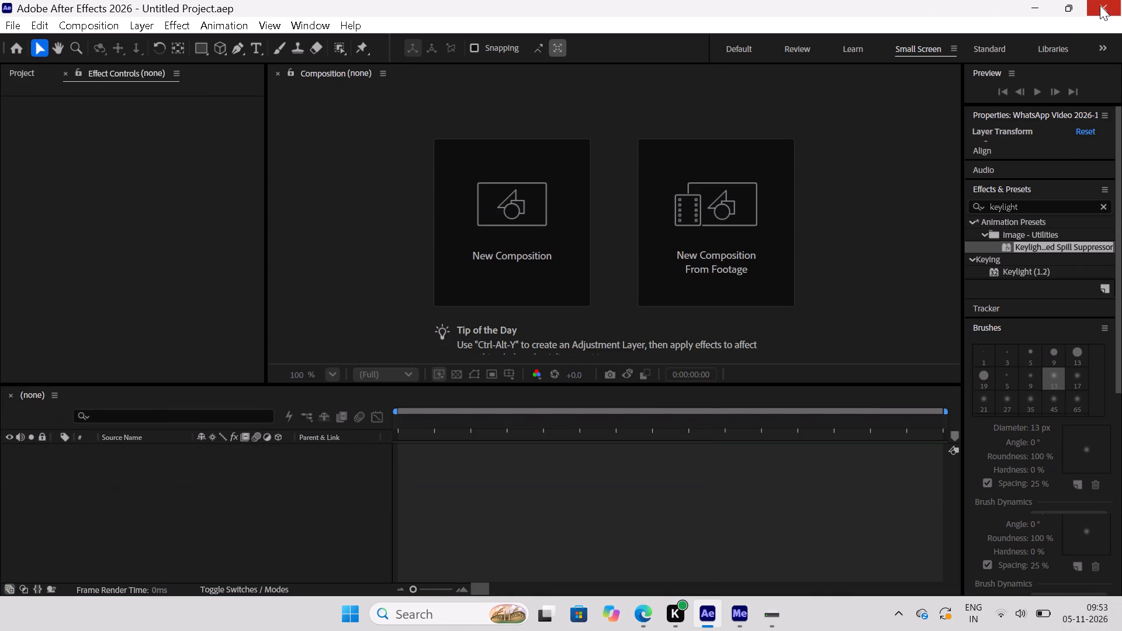